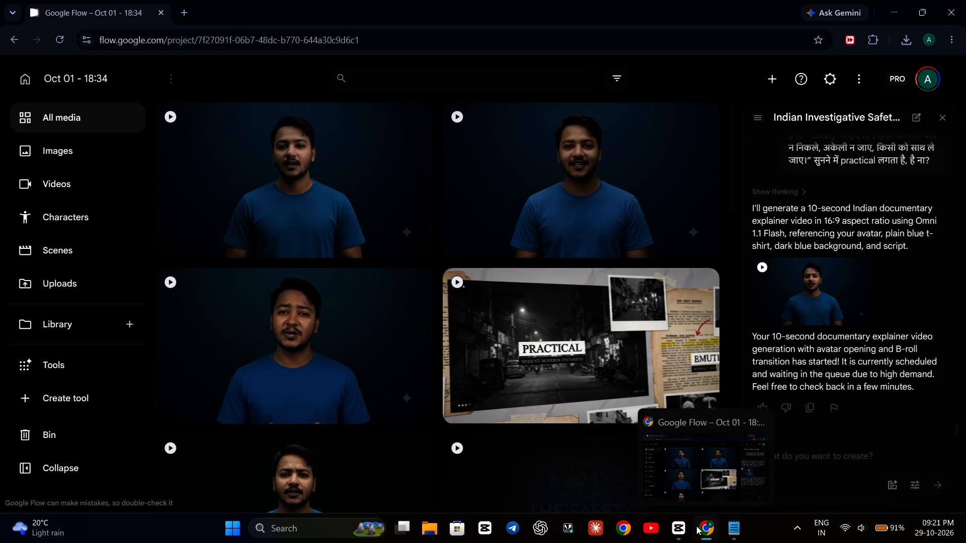
Switch to CapCut and dismiss the open media selection dialog without importing anything.
click(678, 528)
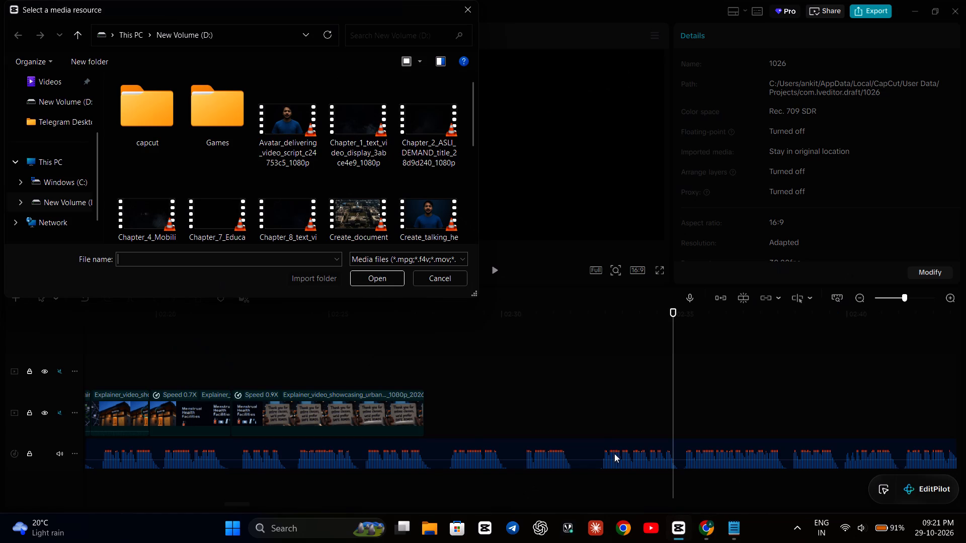
click(519, 370)
key(space)
click(461, 7)
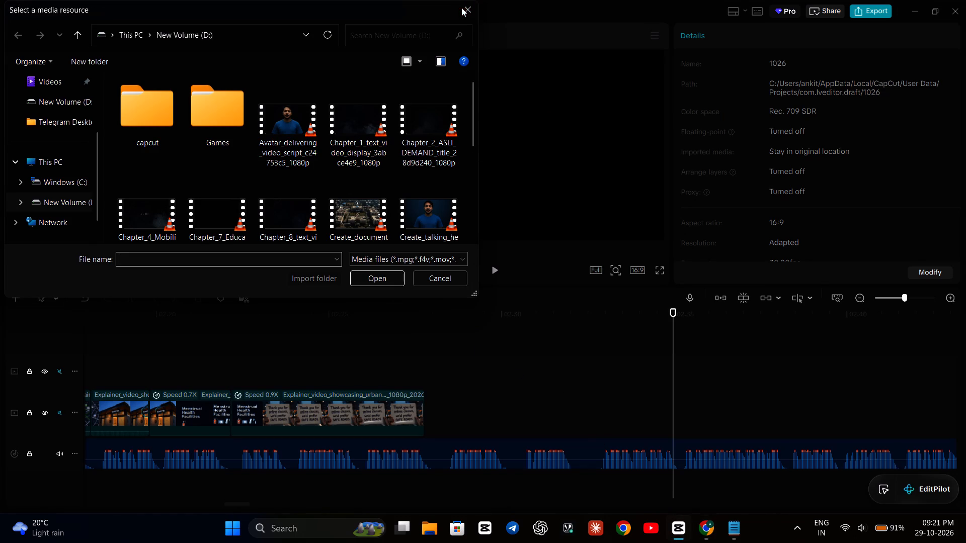
Play the timeline narration in the uncovered stretch following the last Explainer video clip.
click(486, 333)
key(space)
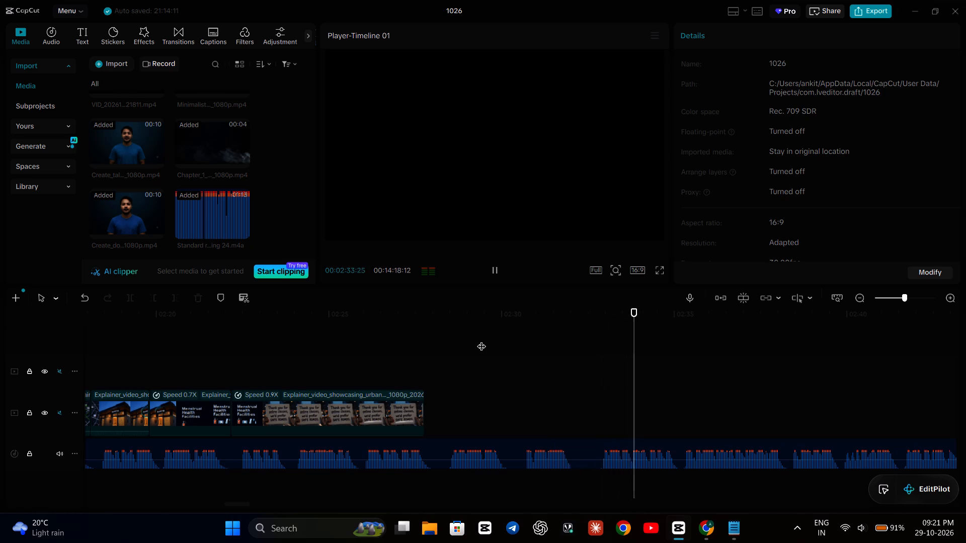
key(space)
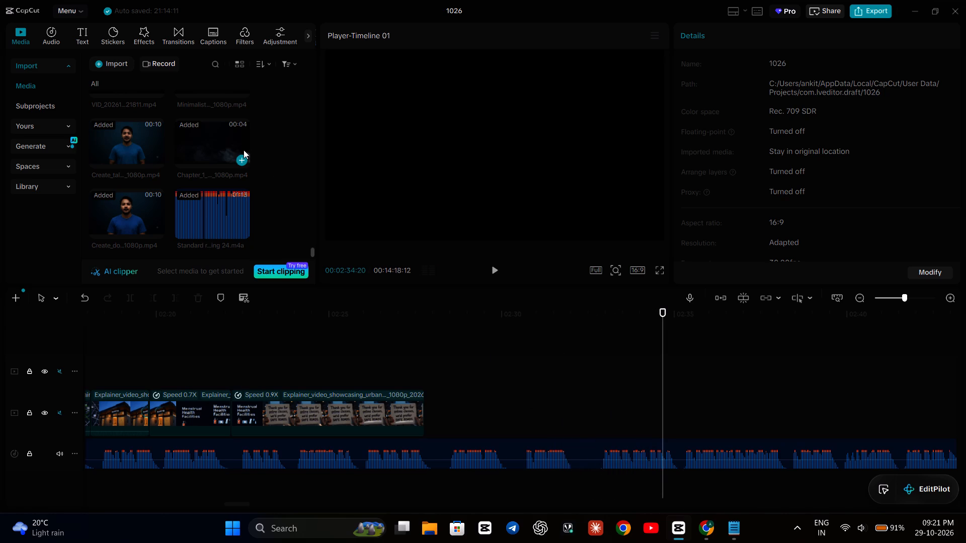
scroll(244, 150, up, 2)
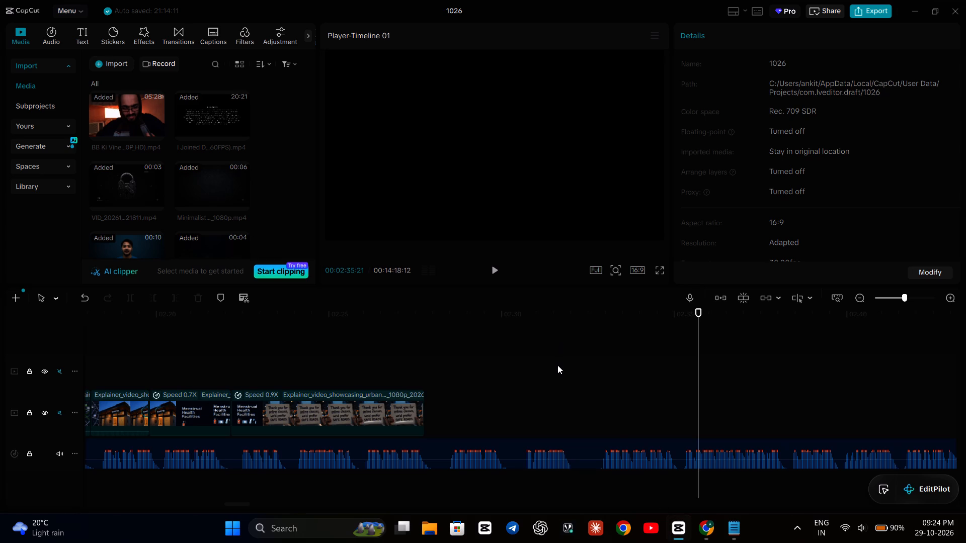
scroll(557, 365, right, 4)
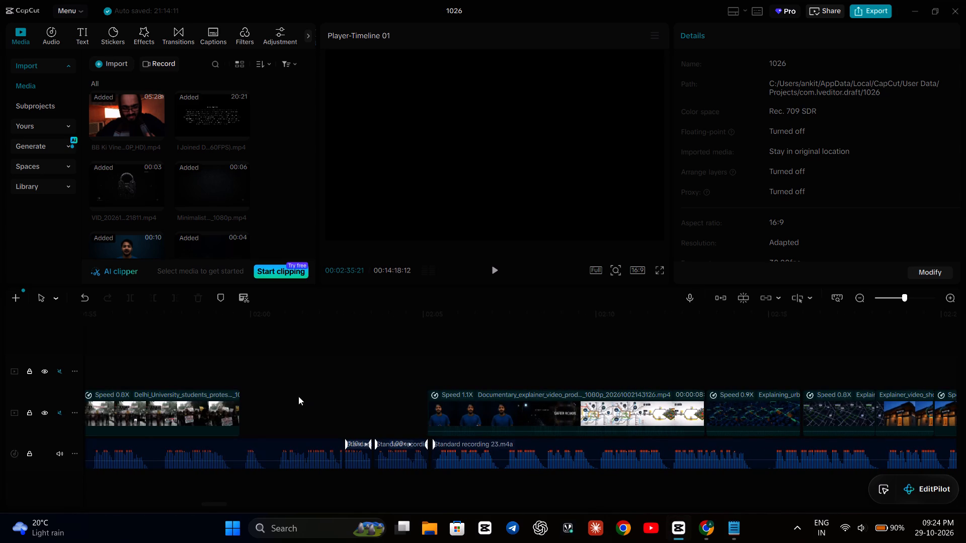
click(209, 380)
key(space)
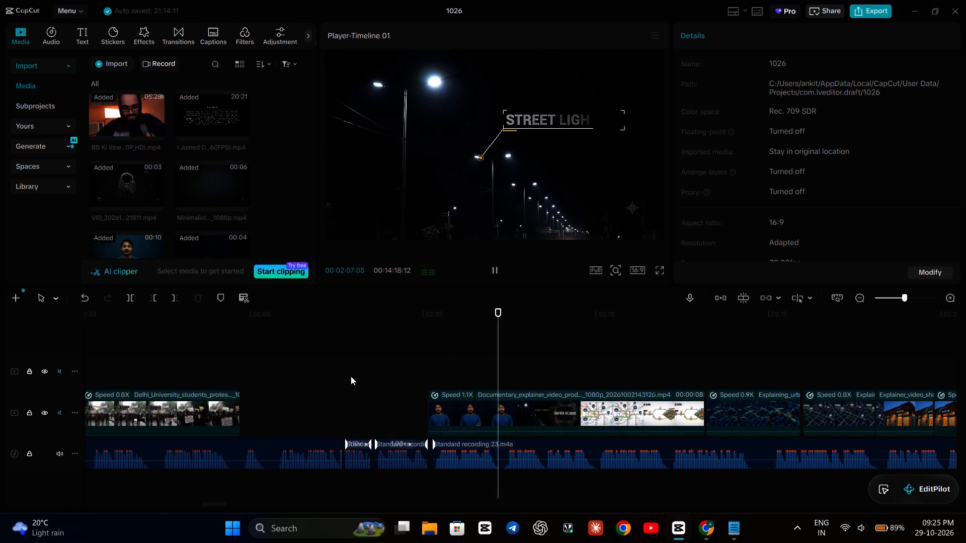
scroll(351, 376, right, 1)
key(space)
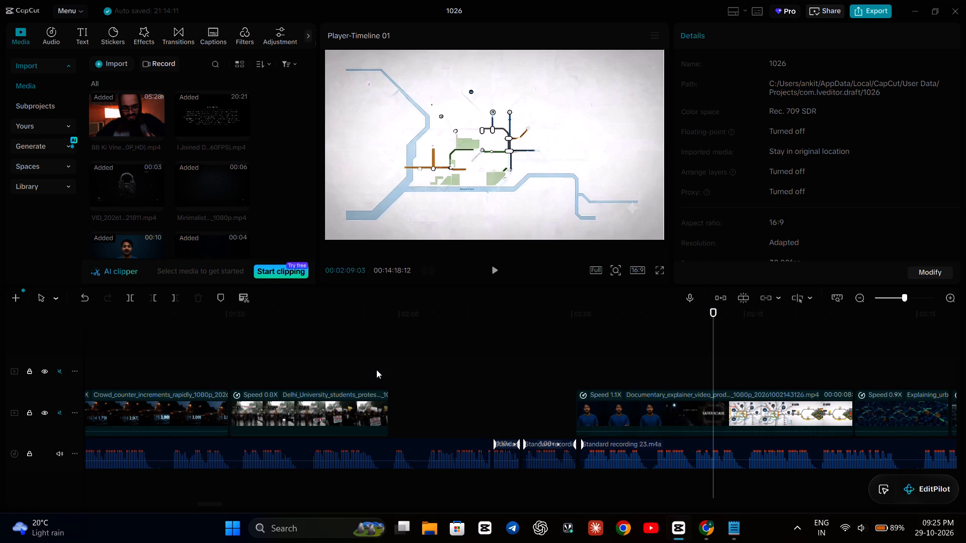
Look through the imported media clips and check the timeline at the empty gap and the start of the protest clip.
scroll(274, 208, up, 1)
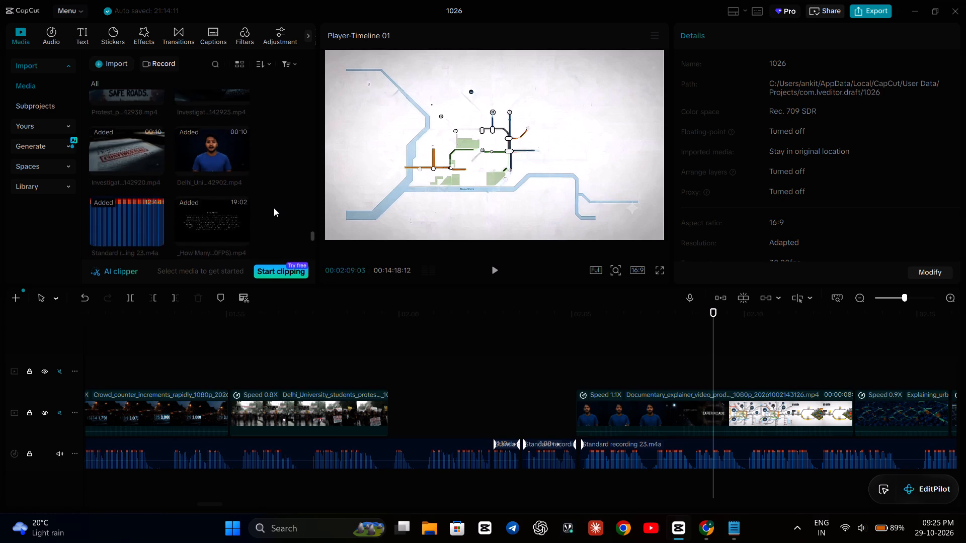
scroll(274, 208, down, 4)
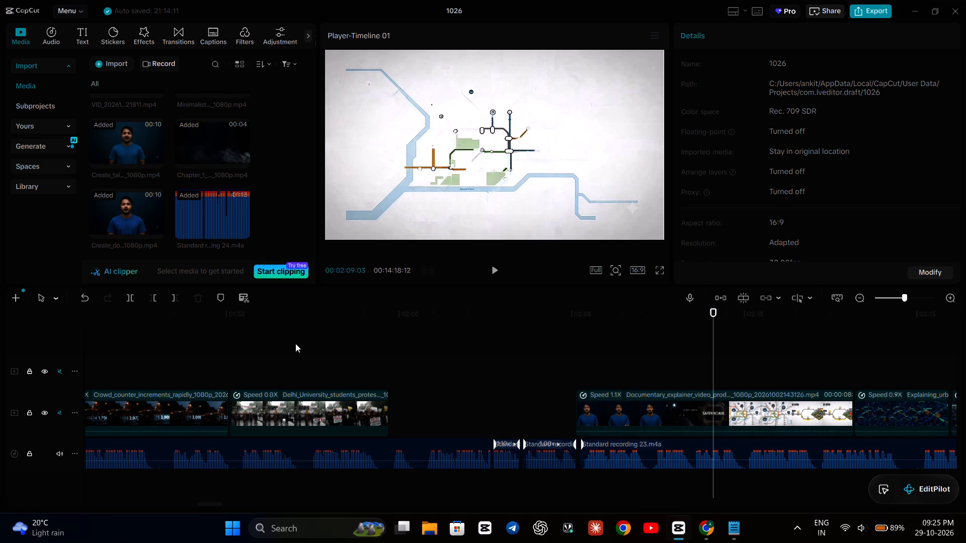
click(400, 361)
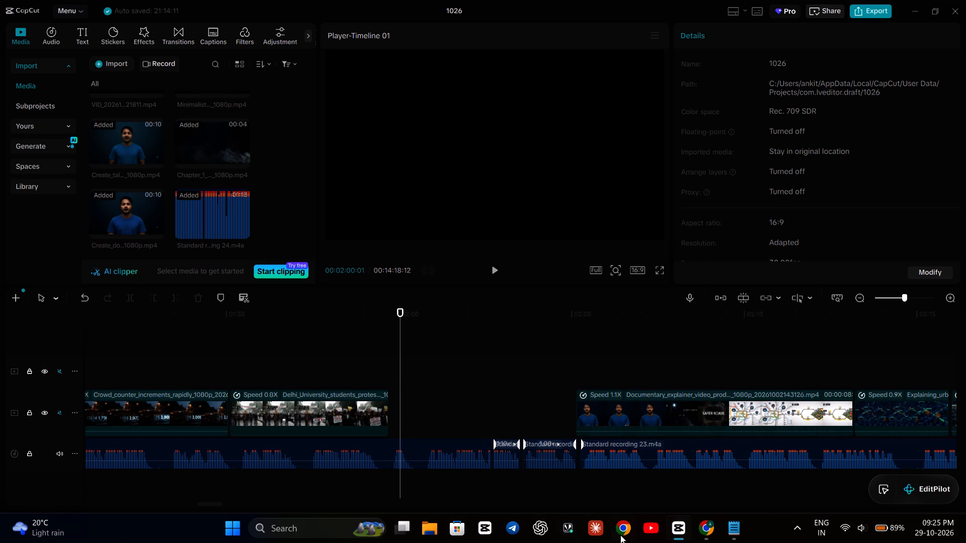
click(277, 407)
click(244, 347)
scroll(238, 200, up, 1)
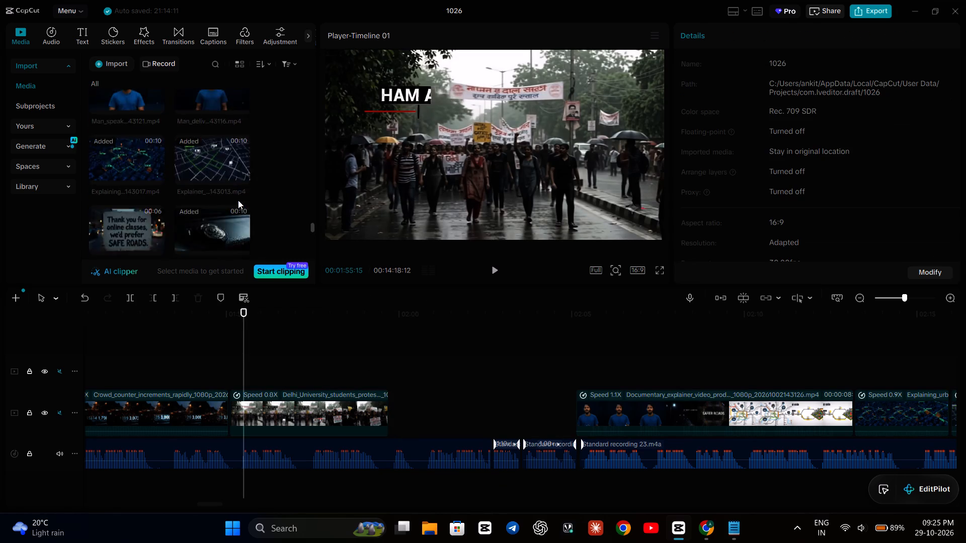
scroll(238, 200, up, 1)
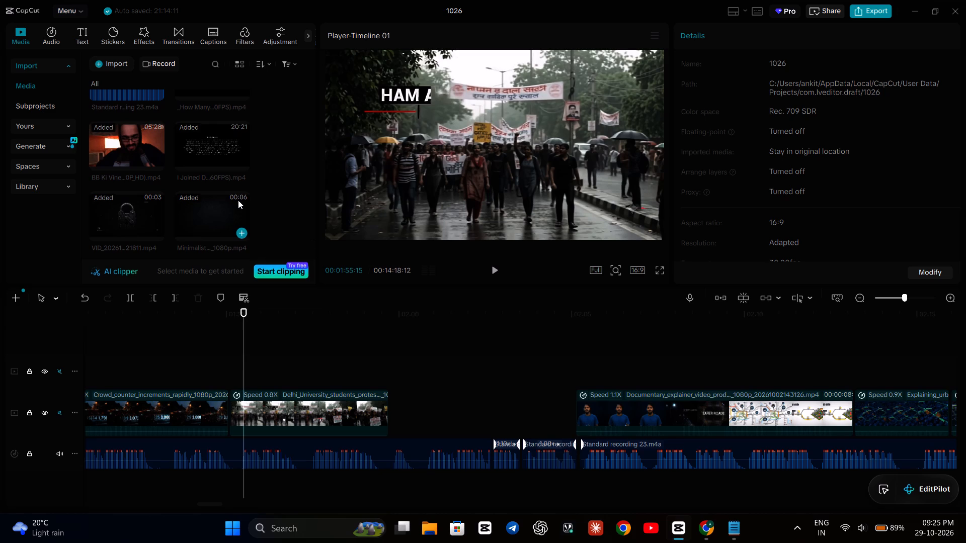
Open the Windows Recycle Bin and look through the list of deleted files to its end.
click(296, 531)
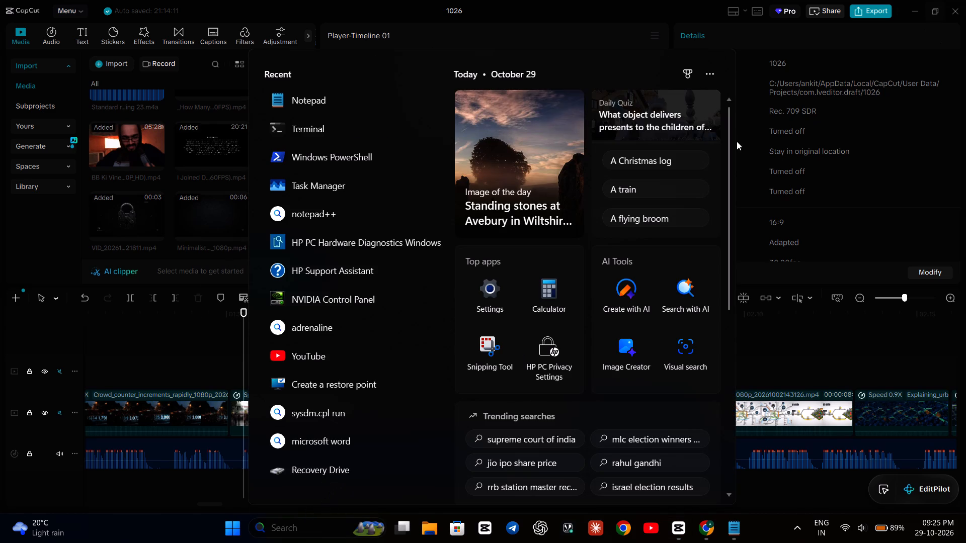
text(re)
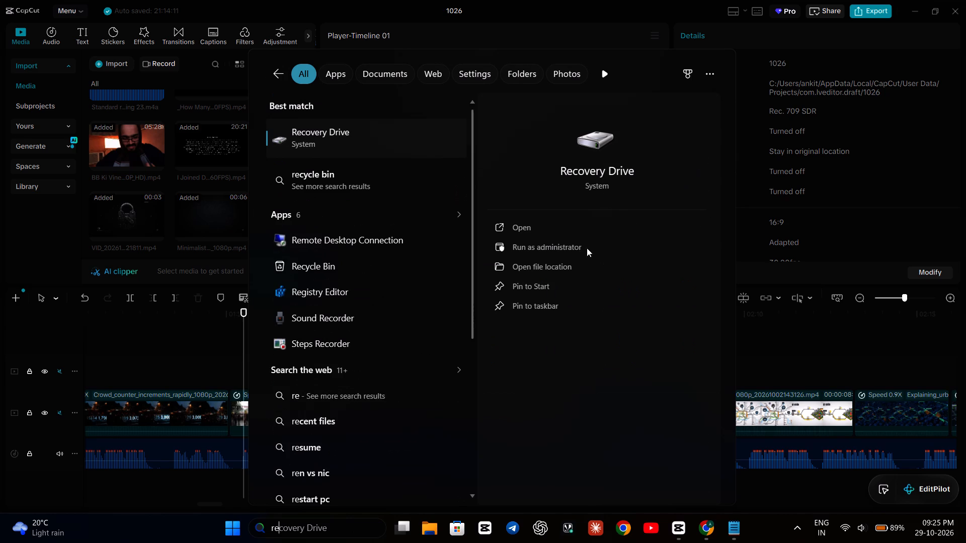
click(436, 268)
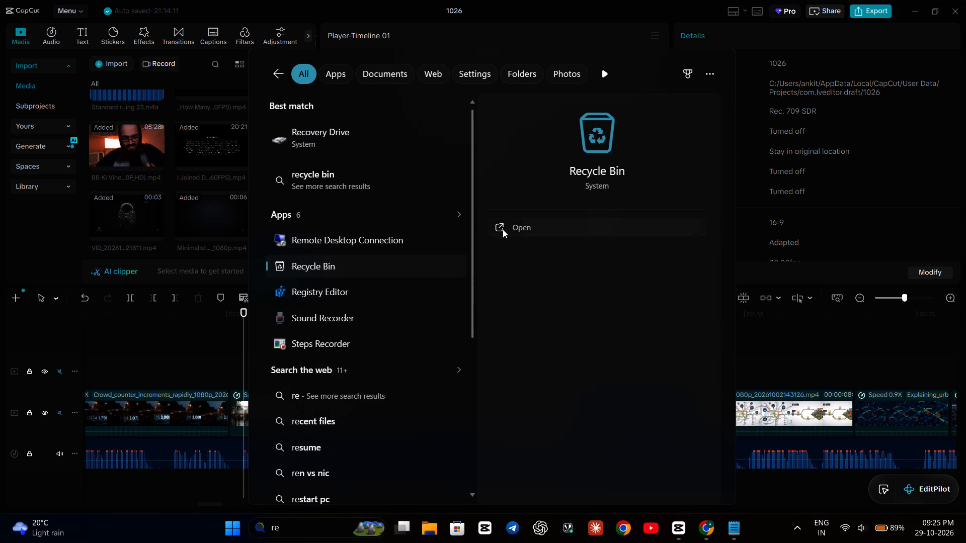
click(505, 227)
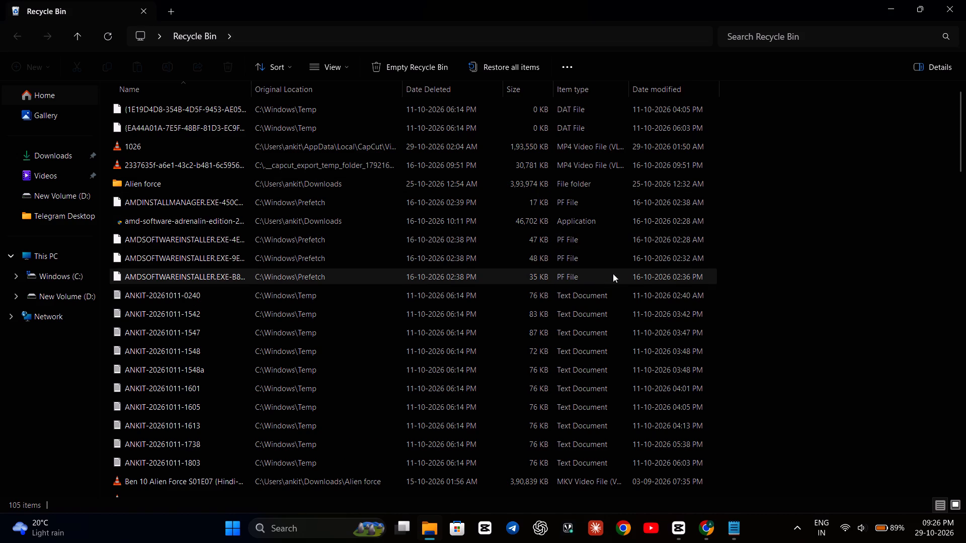
scroll(632, 271, down, 12)
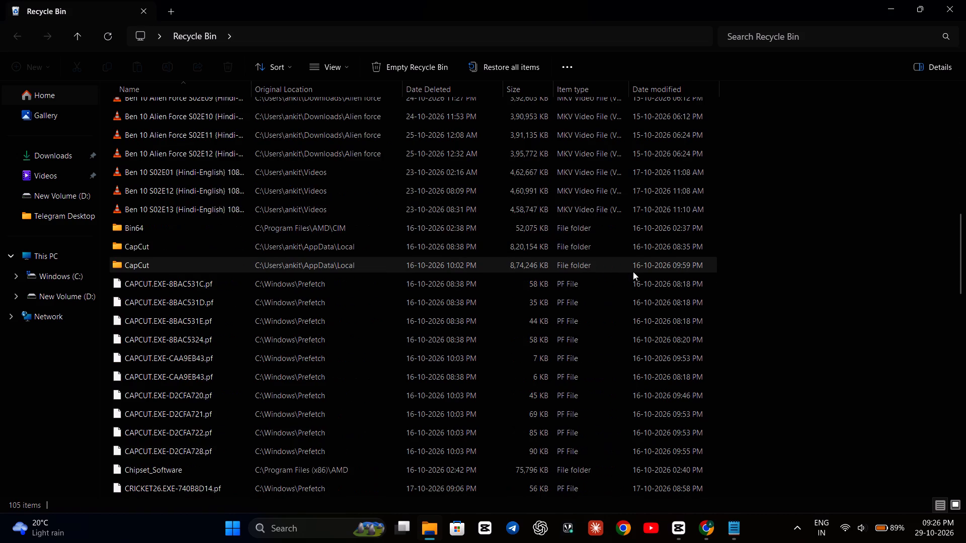
scroll(633, 271, down, 16)
scroll(633, 271, down, 6)
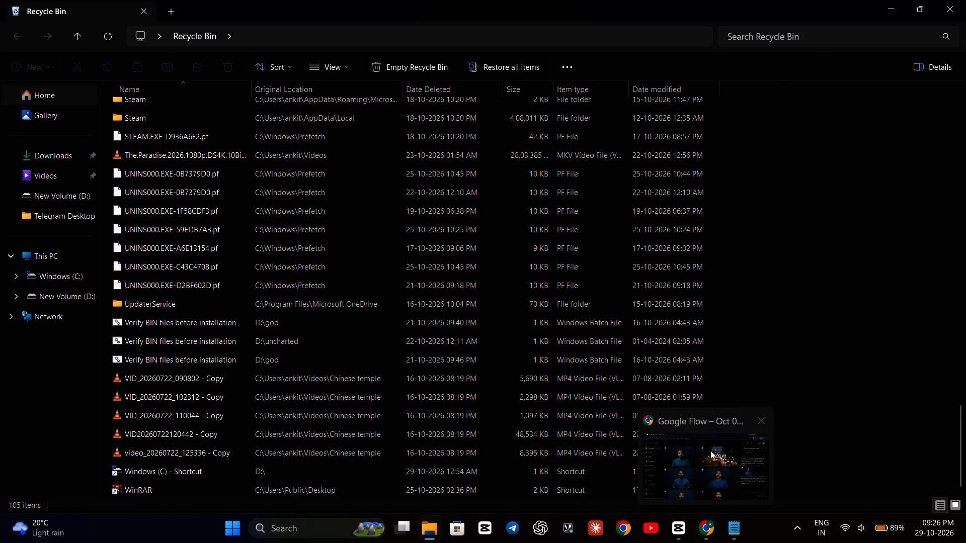
Switch to CapCut and play the timeline from the end of the crowd counter clip through the empty gap into the documentary explainer clip.
click(682, 531)
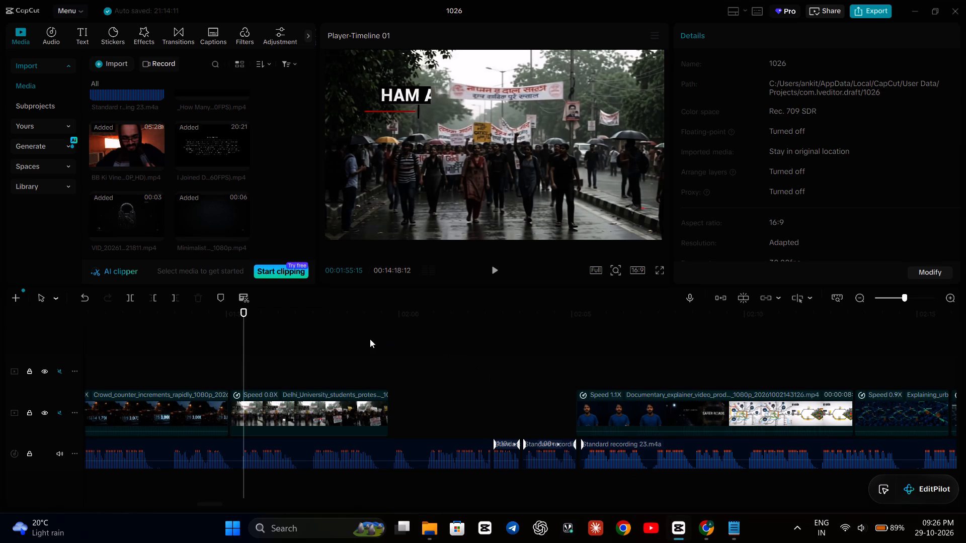
click(193, 341)
key(space)
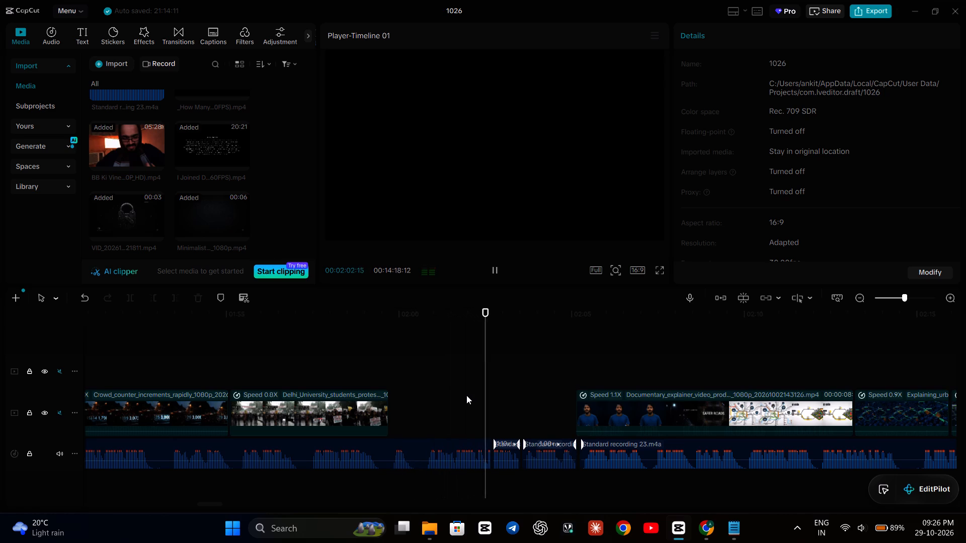
scroll(466, 395, right, 2)
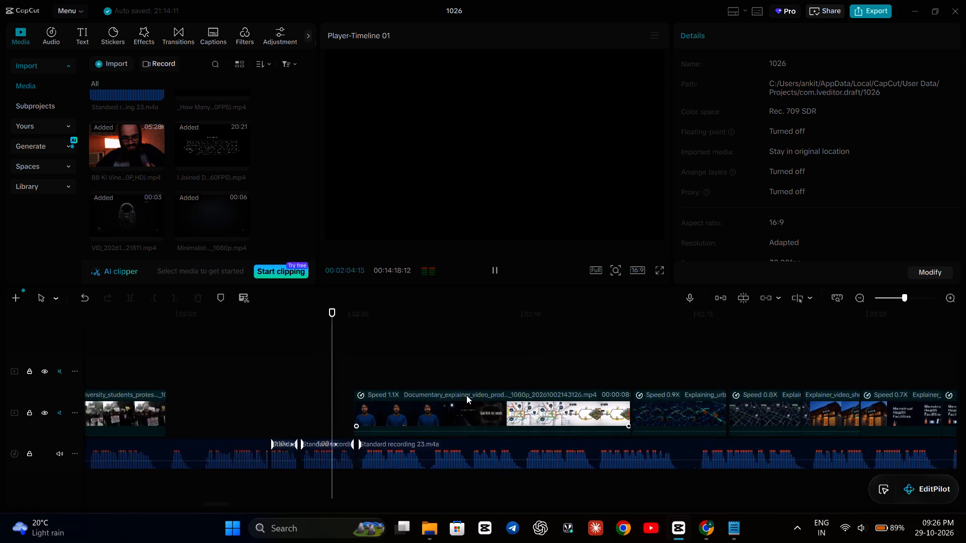
scroll(466, 395, right, 2)
key(space)
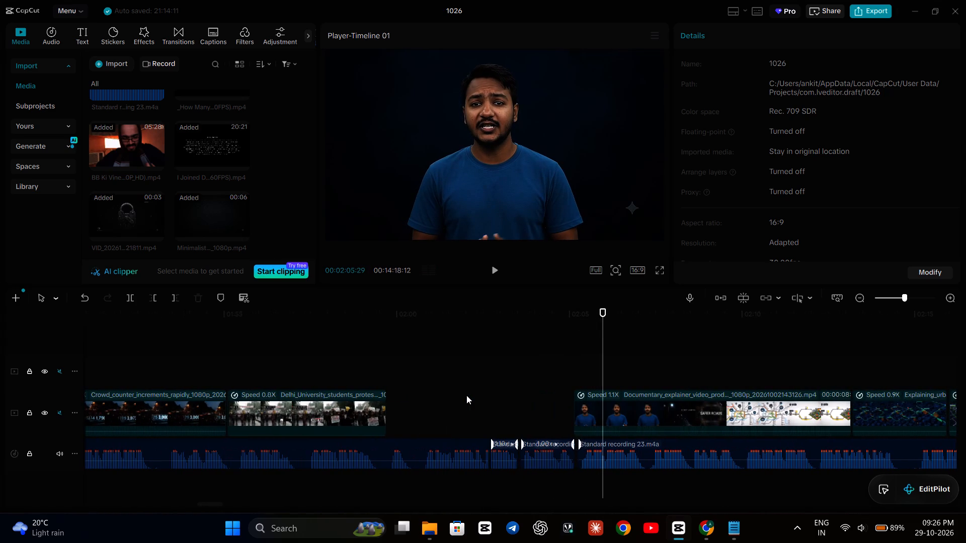
Look through the timeline's clips back to its beginning and check the area around the empty gap.
scroll(357, 347, right, 7)
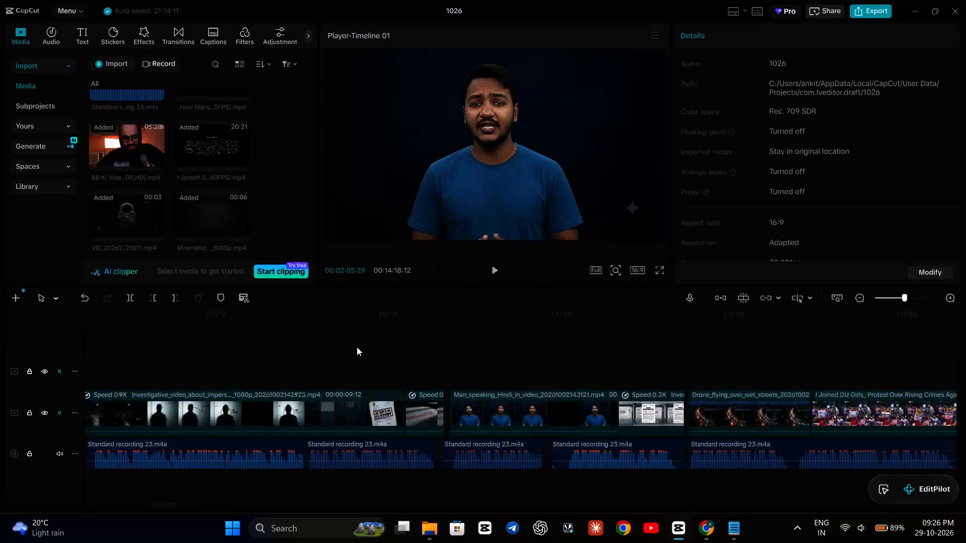
scroll(357, 347, right, 11)
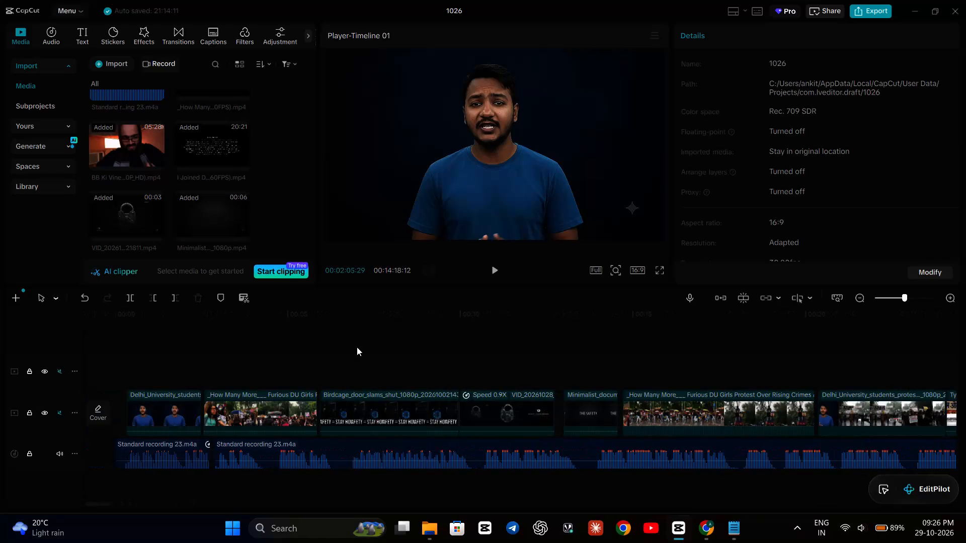
scroll(357, 347, left, 13)
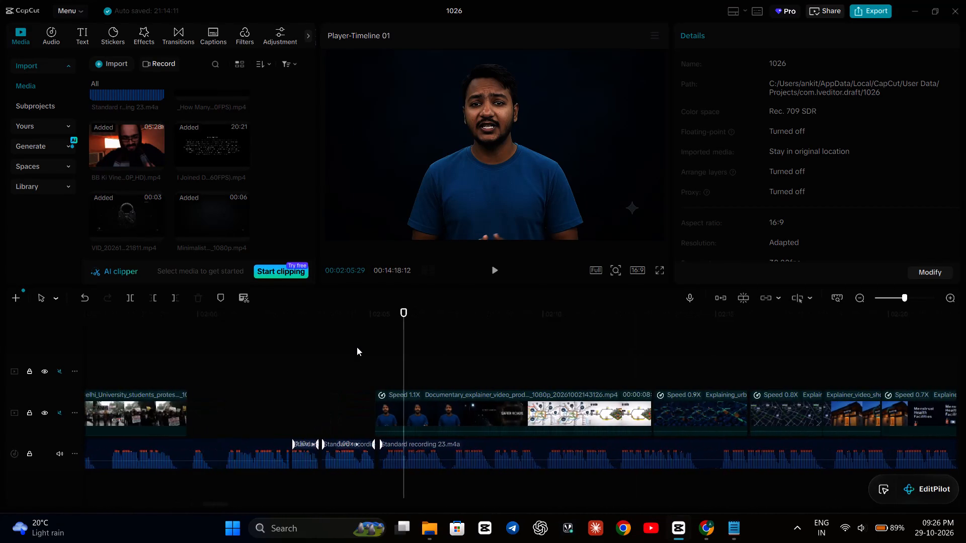
scroll(357, 347, left, 3)
scroll(357, 347, right, 3)
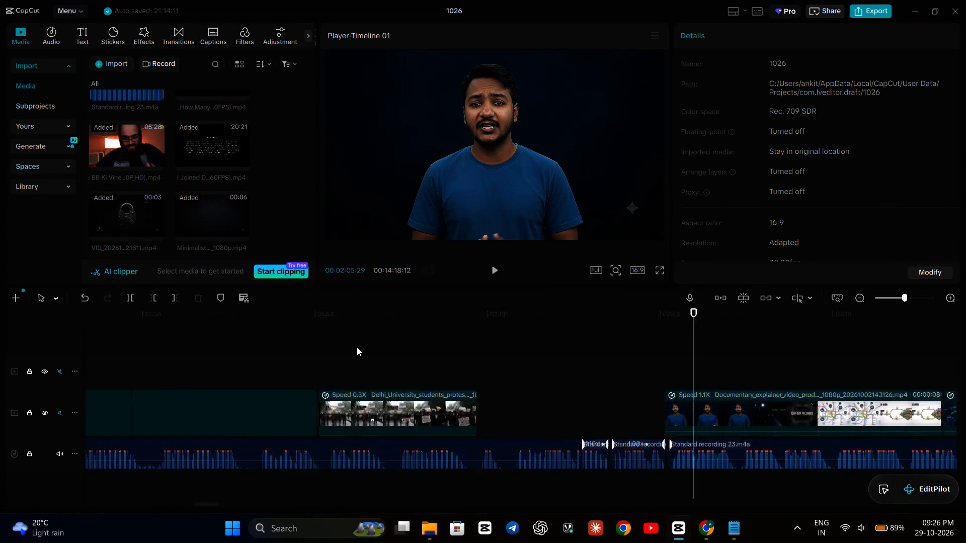
scroll(357, 347, right, 1)
scroll(443, 362, left, 1)
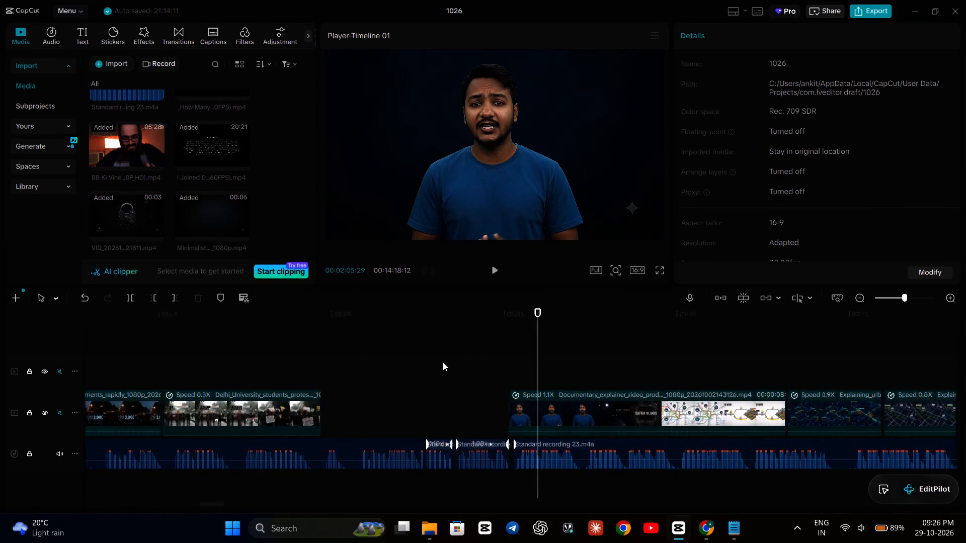
scroll(443, 362, left, 1)
Undo the deletion of the three avatar clips between the Delhi University protest clip and the documentary explainer clip.
click(80, 300)
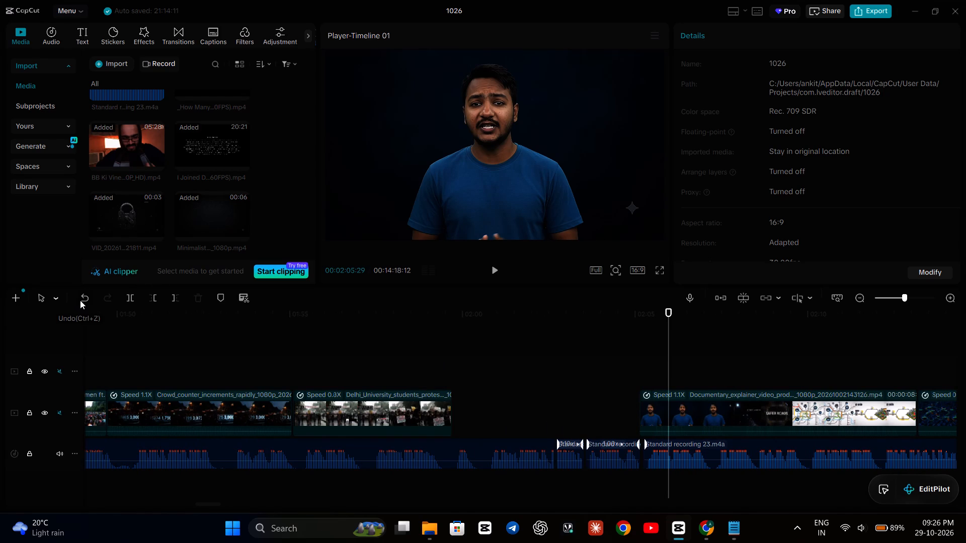
click(80, 300)
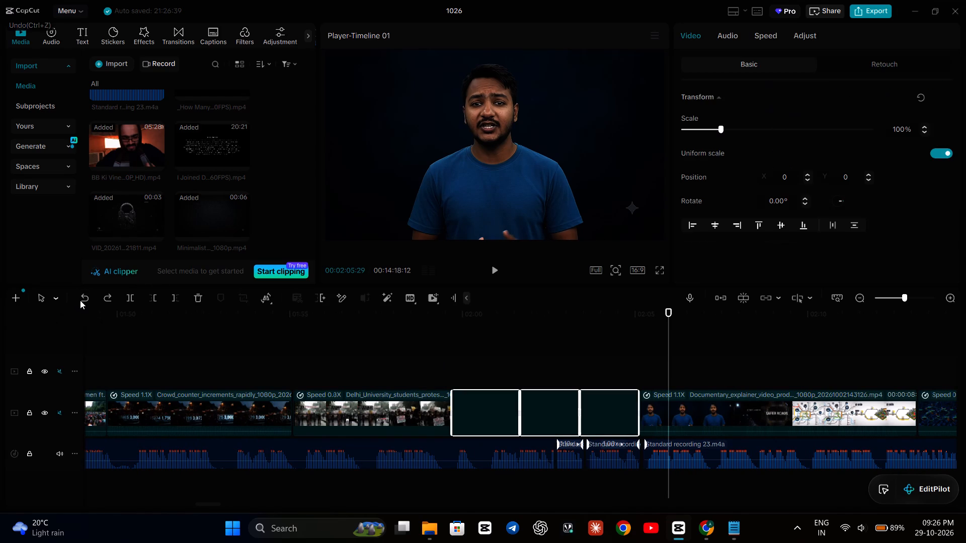
Play the timeline from the crowd counter clip through the avatar and explainer clips to just past the last explainer clip.
click(260, 338)
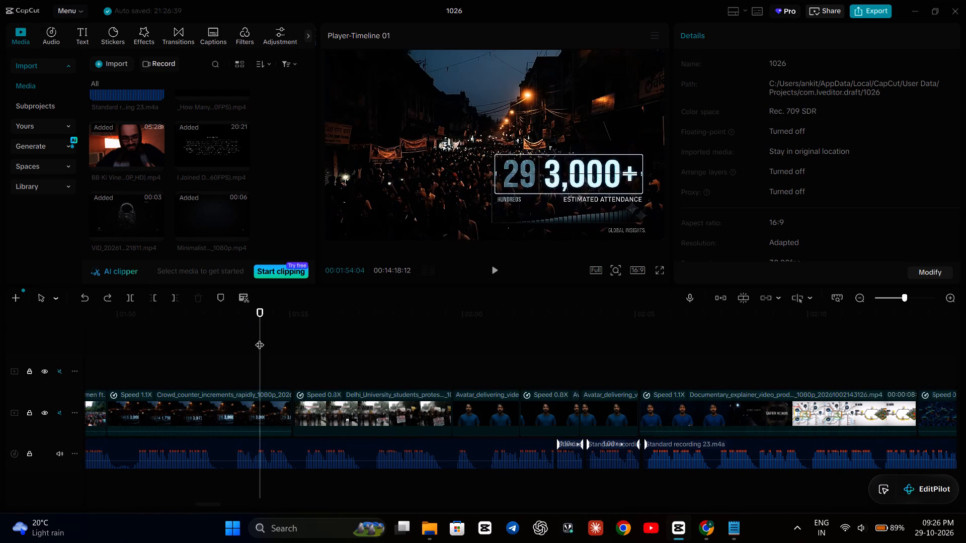
key(space)
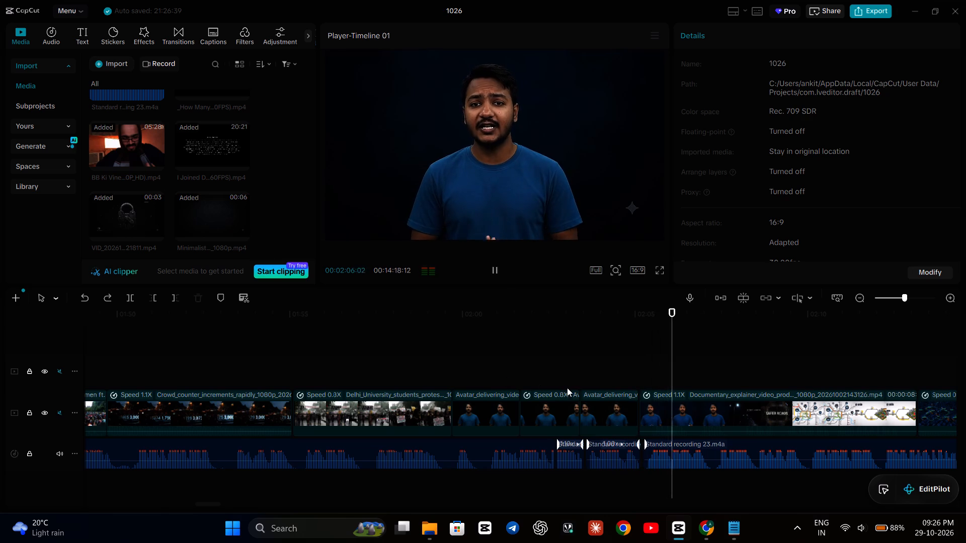
scroll(568, 388, left, 1)
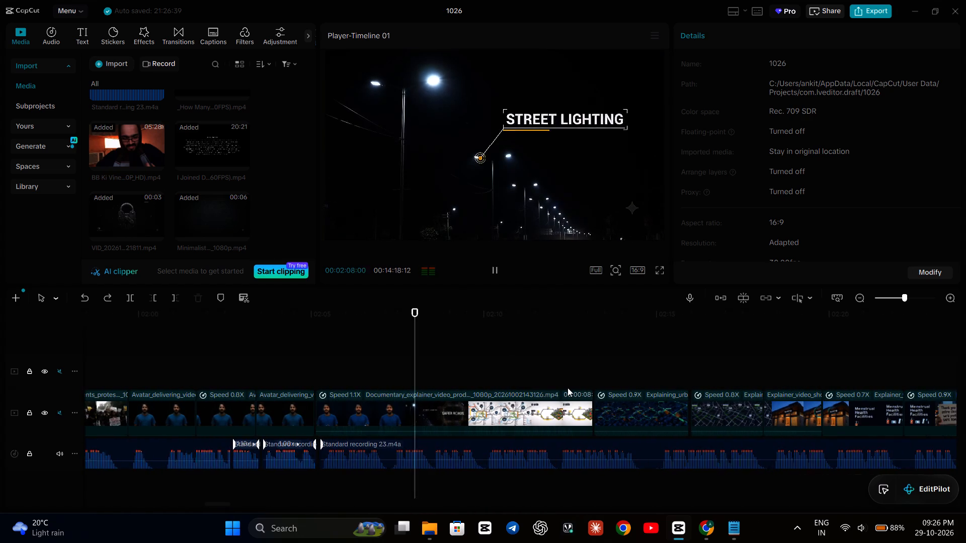
scroll(568, 388, left, 3)
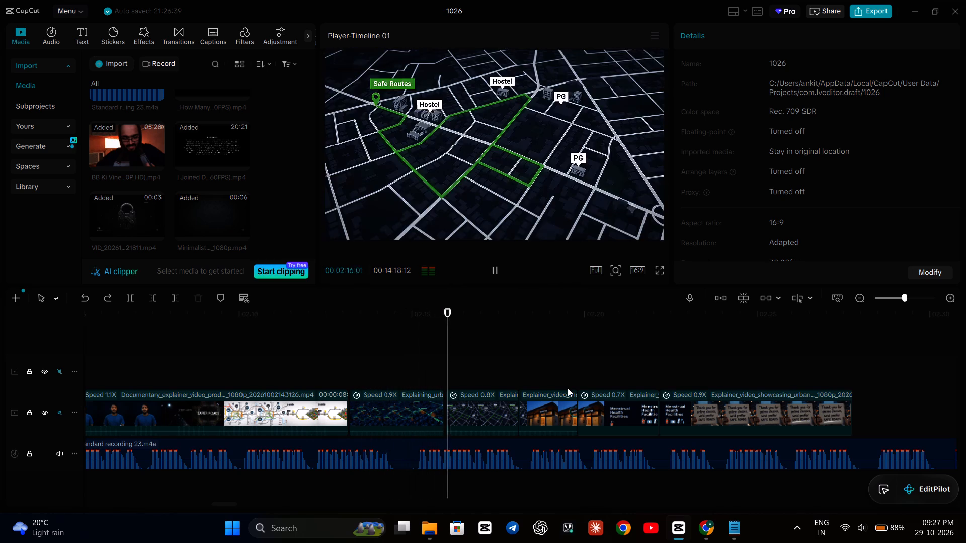
scroll(568, 388, left, 1)
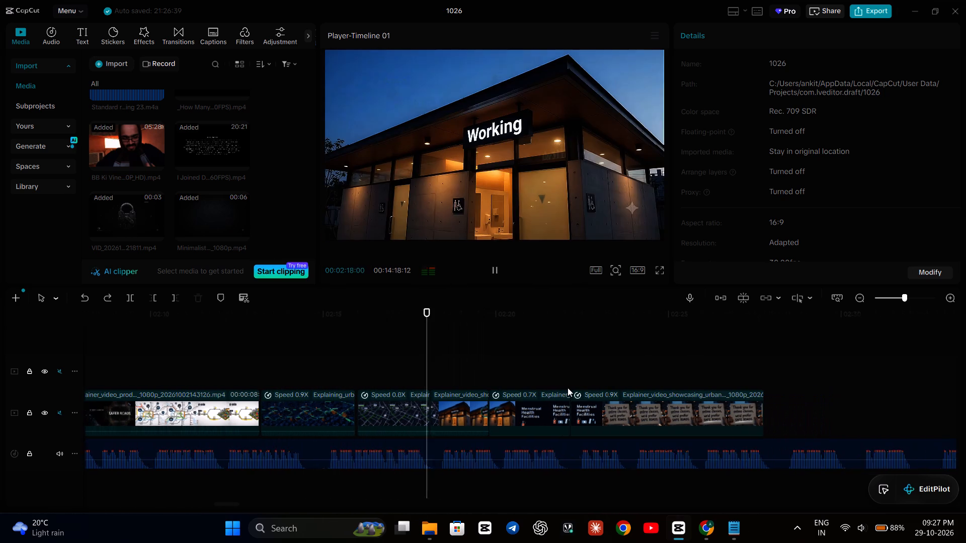
scroll(568, 388, left, 1)
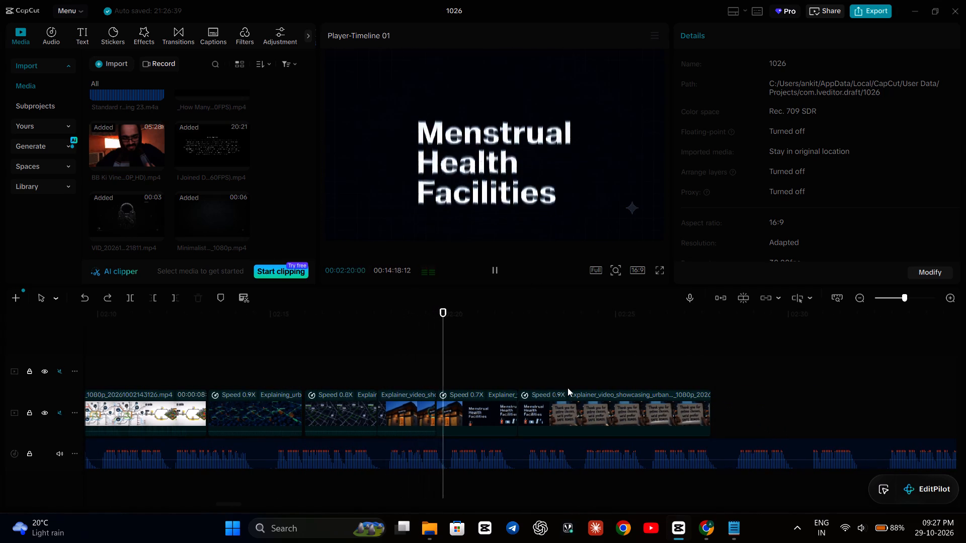
scroll(568, 388, left, 1)
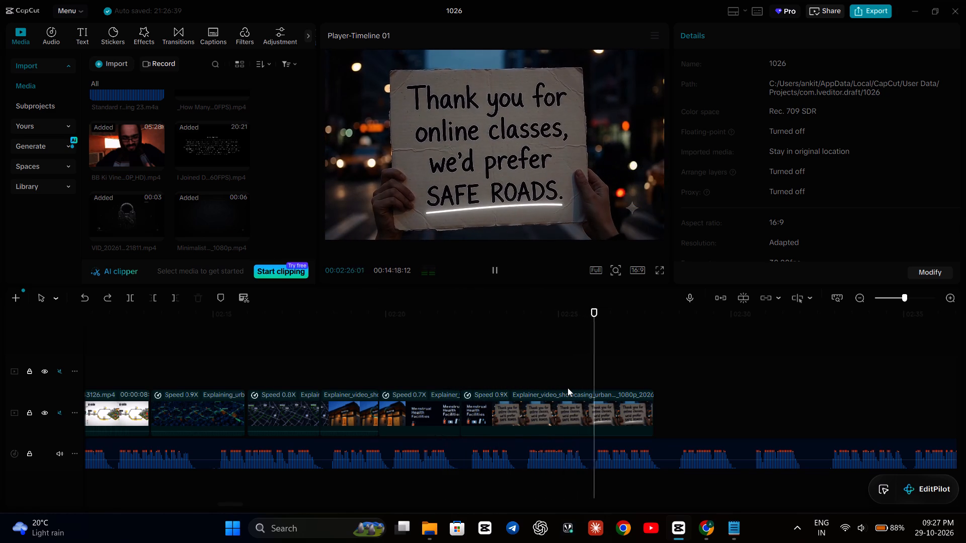
key(space)
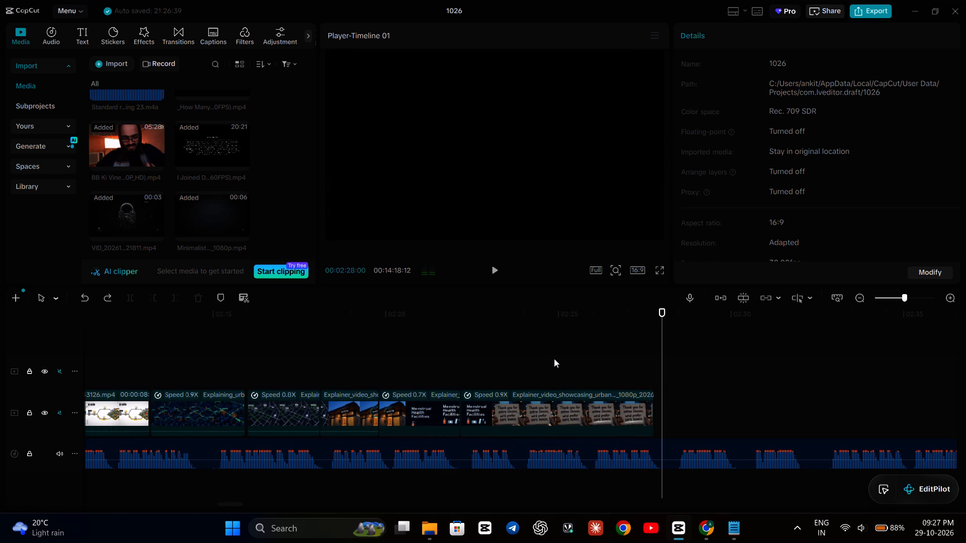
click(701, 528)
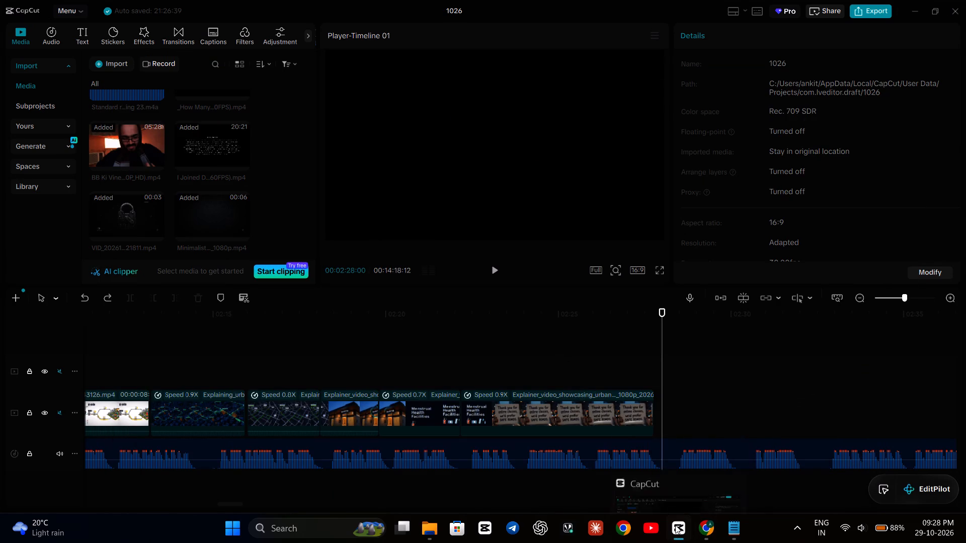
click(120, 67)
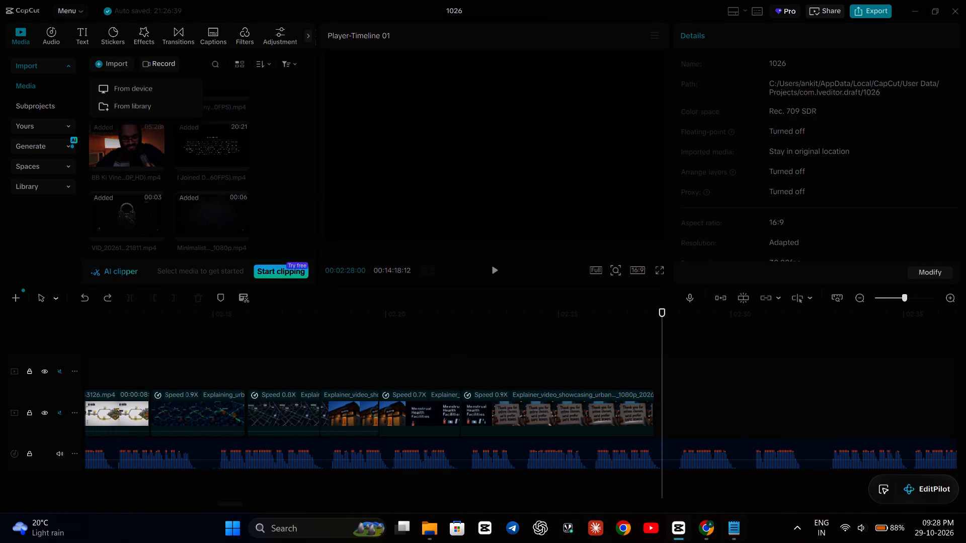
click(708, 535)
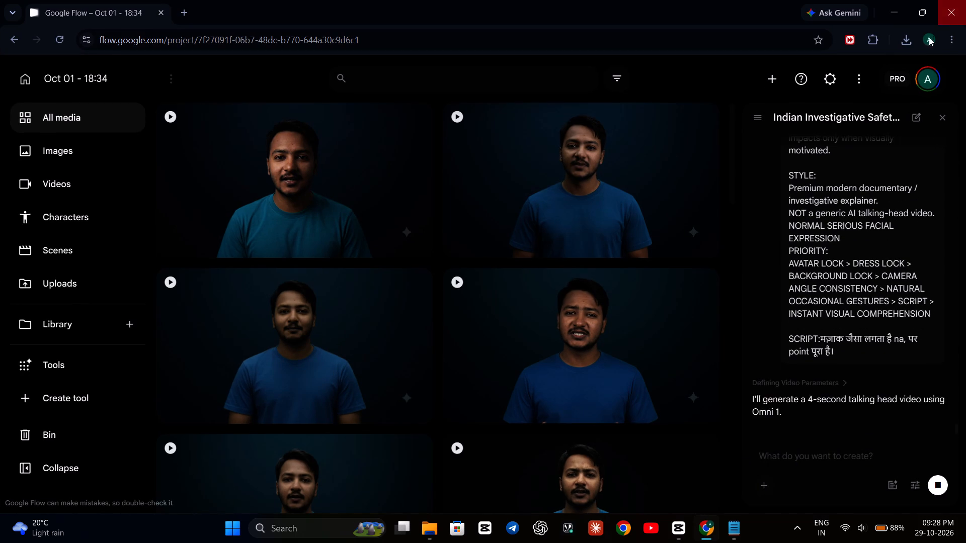
click(906, 48)
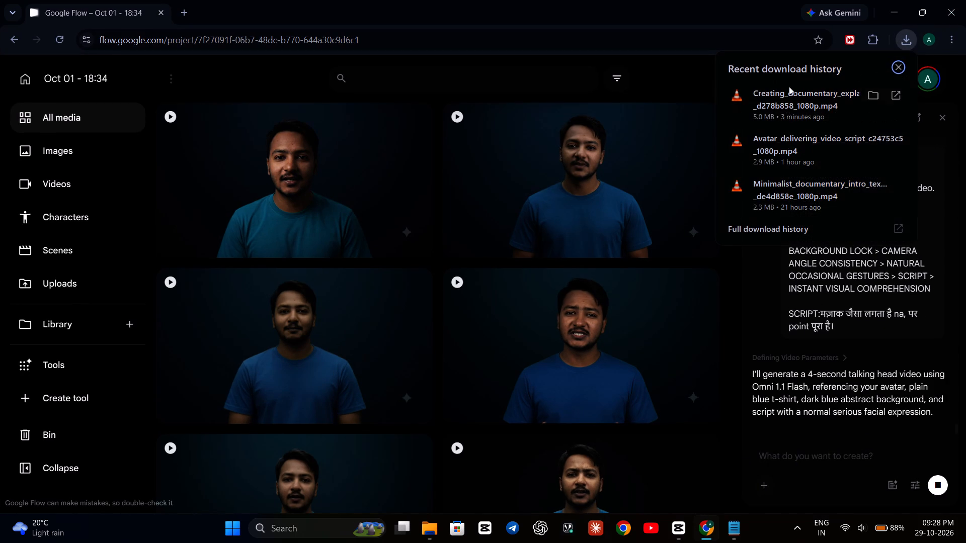
Switch to CapCut and import Create_talking_head_video_script_7b04bff1_1080p from New Volume (D:) into the project media.
click(682, 531)
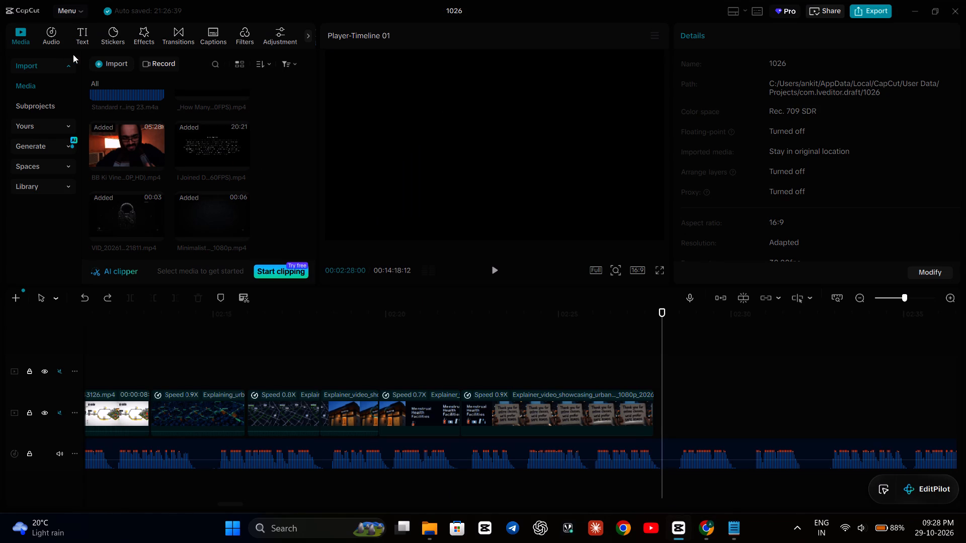
click(92, 66)
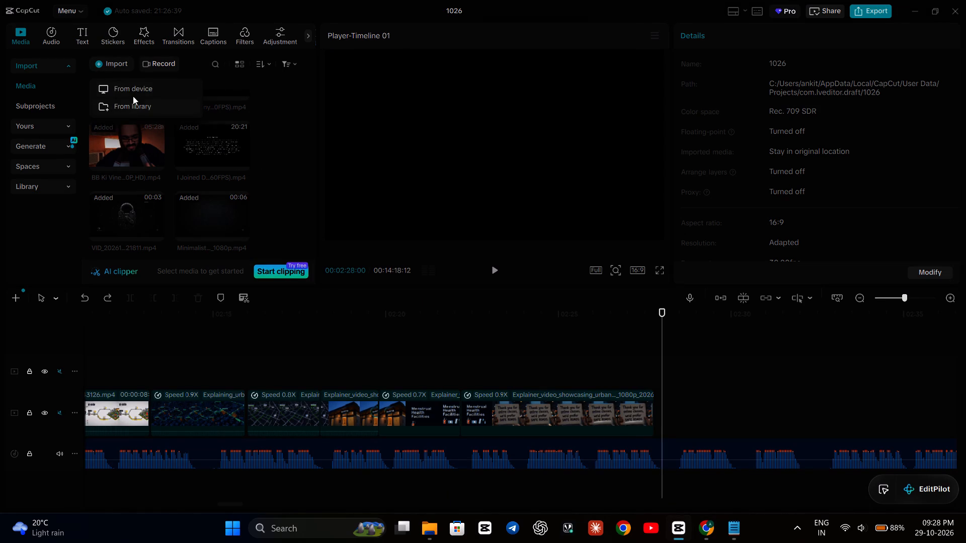
click(137, 88)
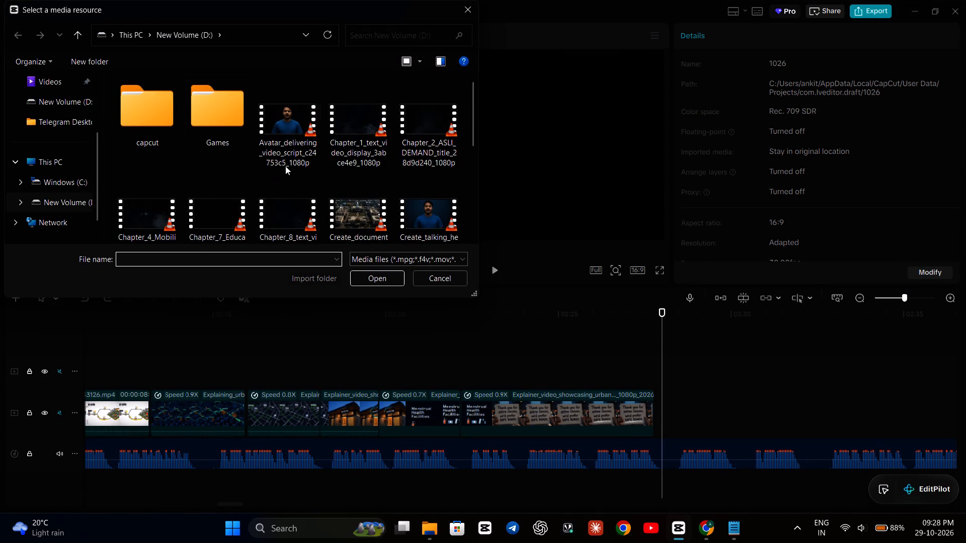
scroll(340, 177, down, 4)
scroll(394, 152, up, 1)
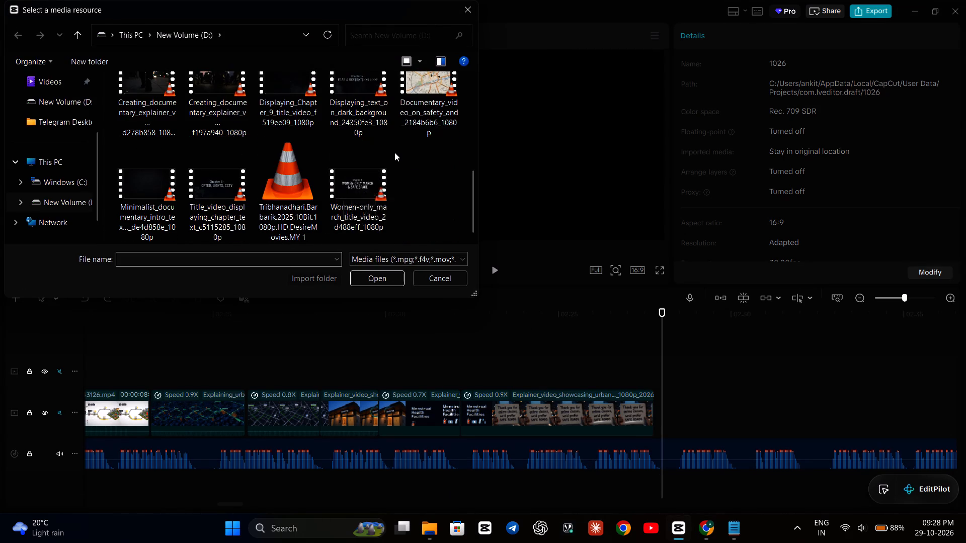
scroll(394, 152, up, 2)
click(415, 187)
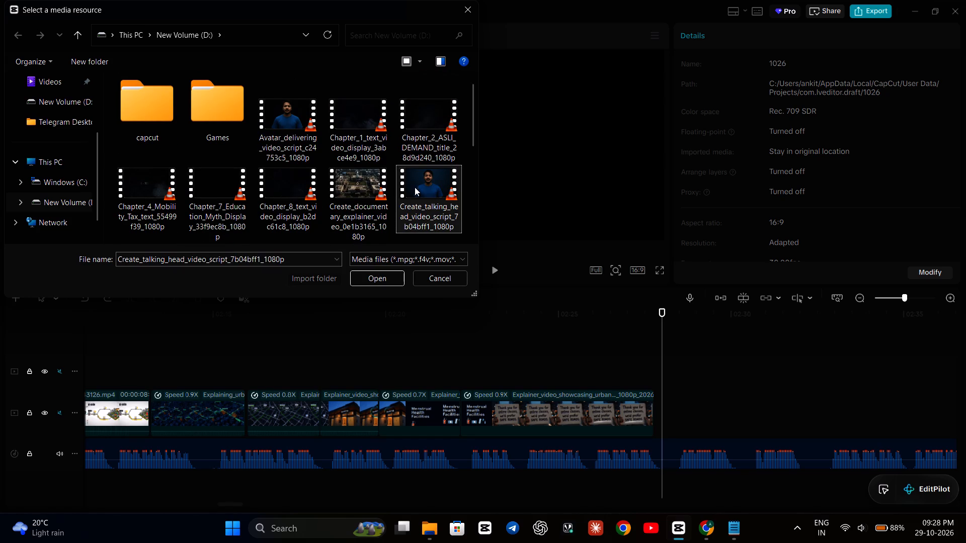
click(415, 187)
click(354, 274)
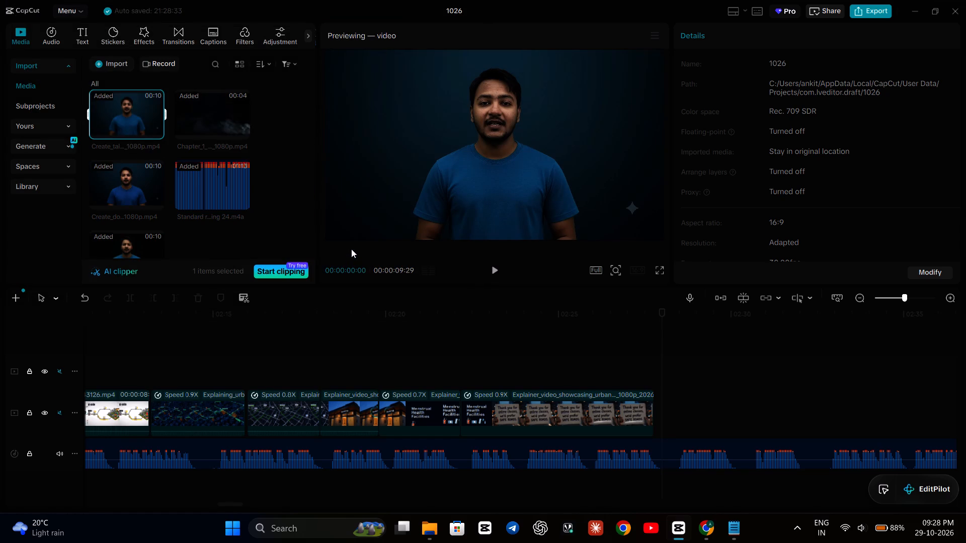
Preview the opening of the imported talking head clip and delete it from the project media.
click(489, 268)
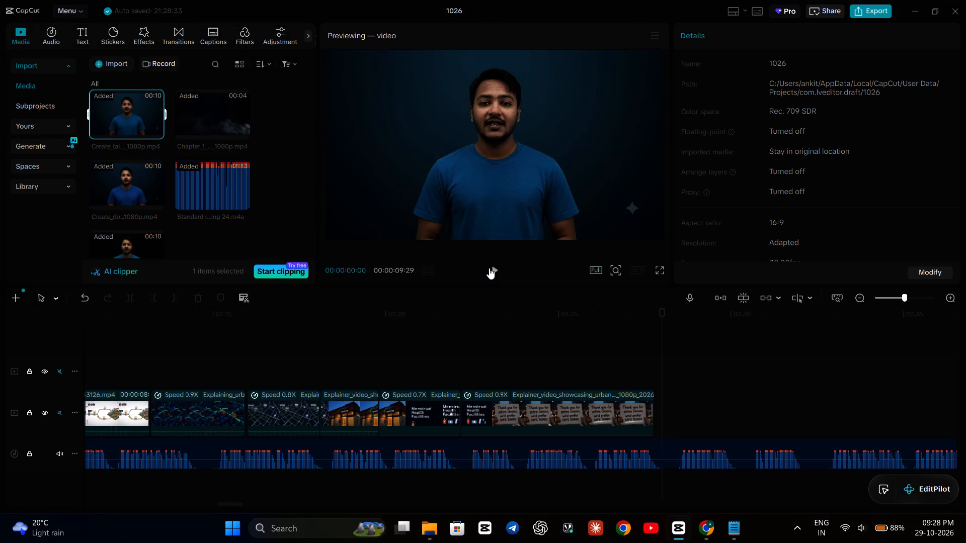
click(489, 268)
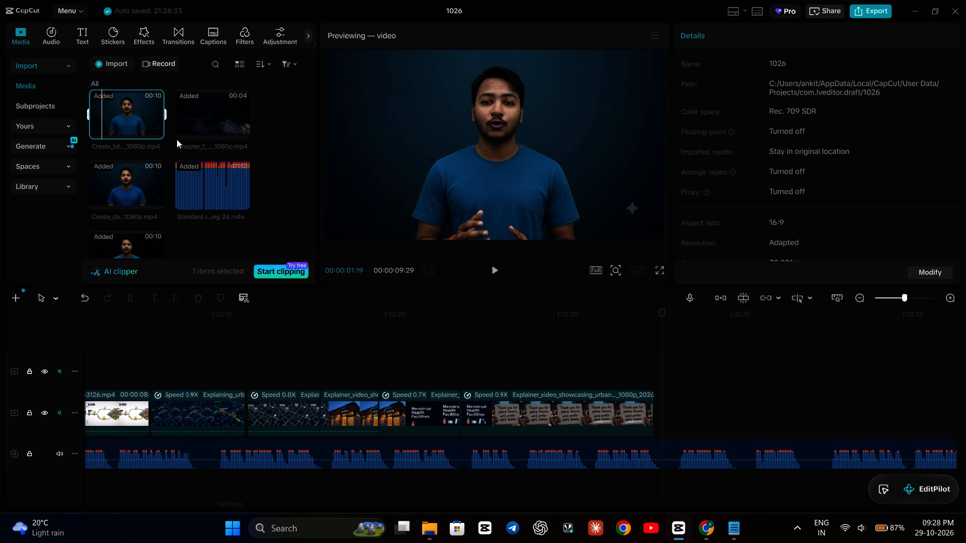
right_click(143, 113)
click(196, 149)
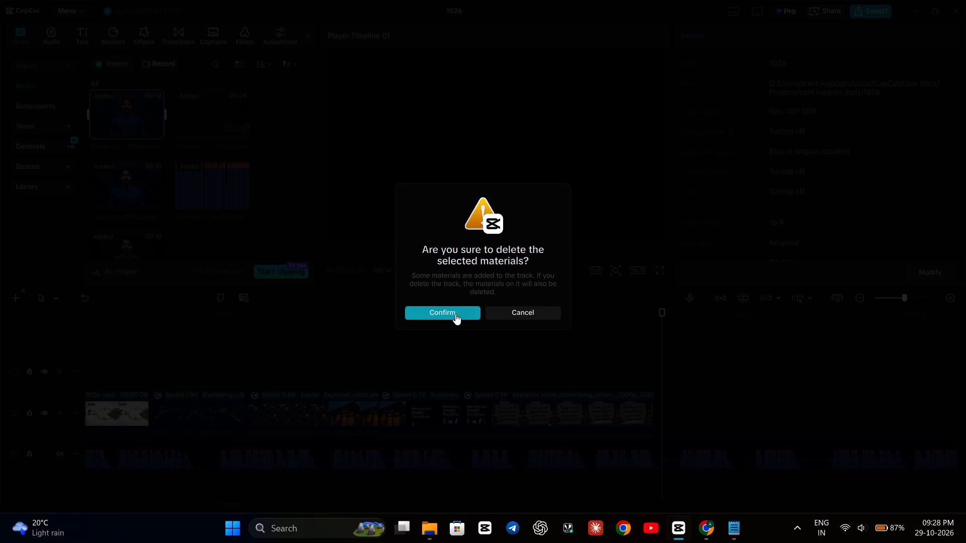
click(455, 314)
Play the timeline from the birdcage clip through the safety title and crowd counter clips to beyond the city lights clip.
scroll(428, 331, right, 12)
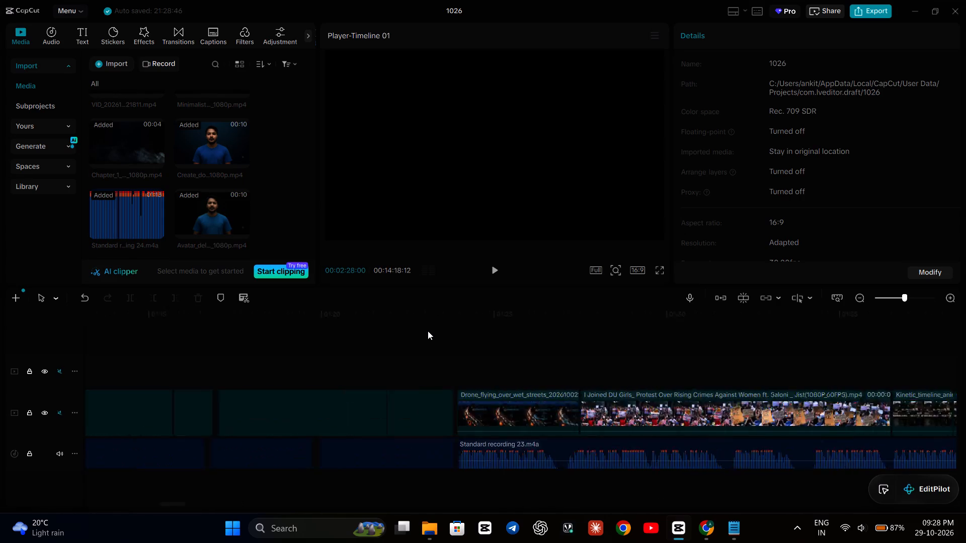
scroll(428, 331, right, 14)
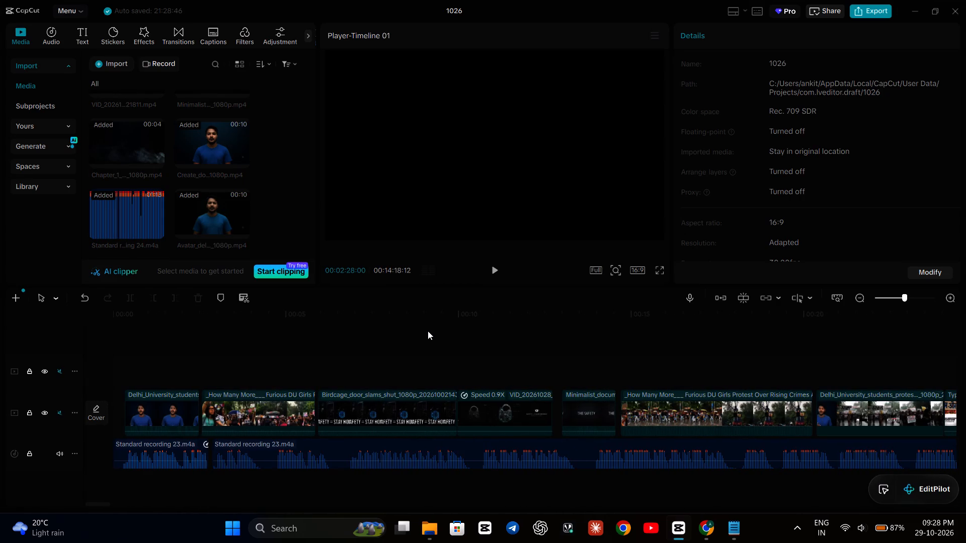
scroll(428, 331, up, 1)
click(370, 339)
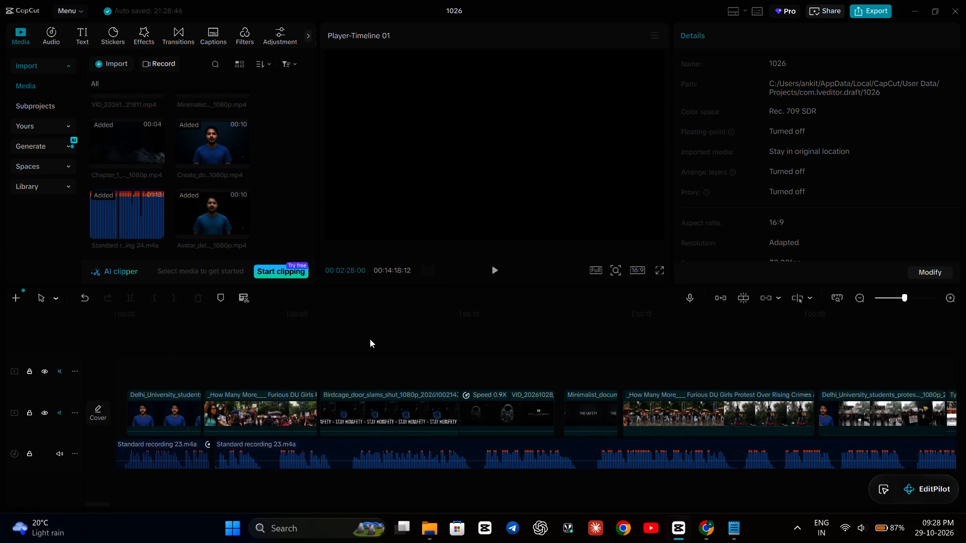
key(space)
scroll(503, 360, left, 1)
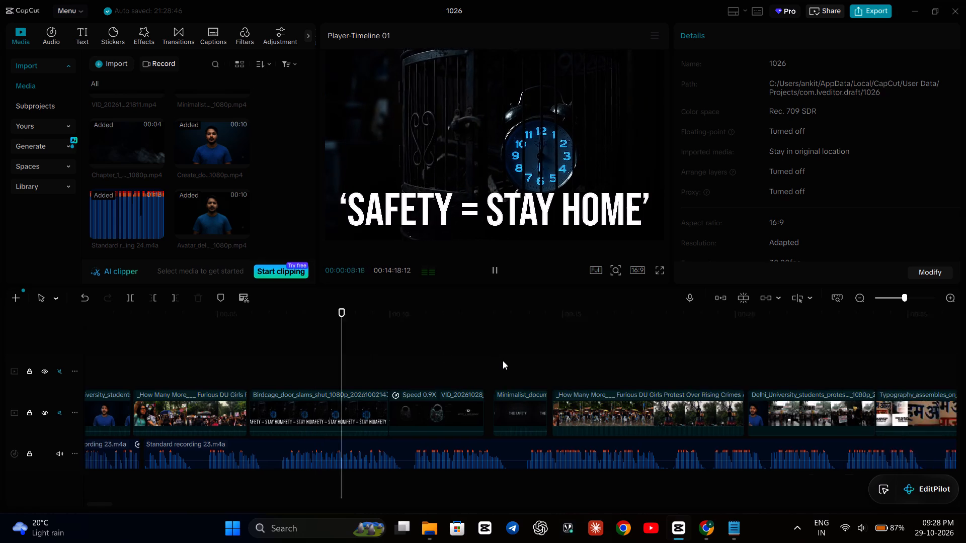
scroll(503, 360, left, 4)
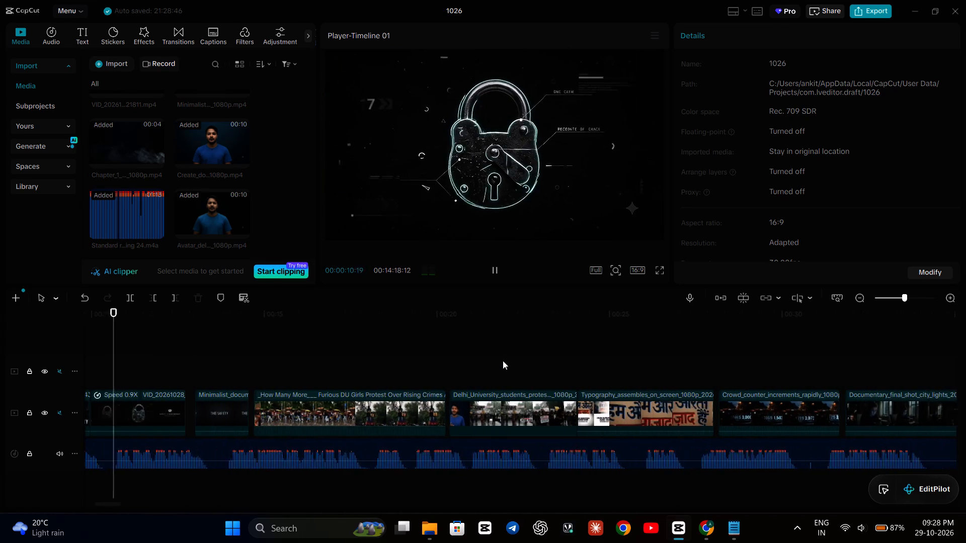
scroll(503, 360, left, 1)
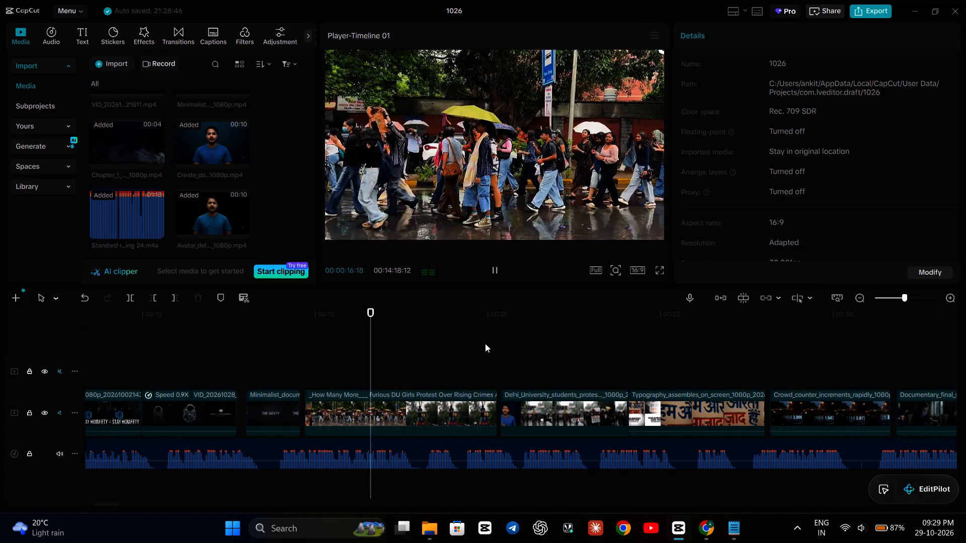
click(257, 369)
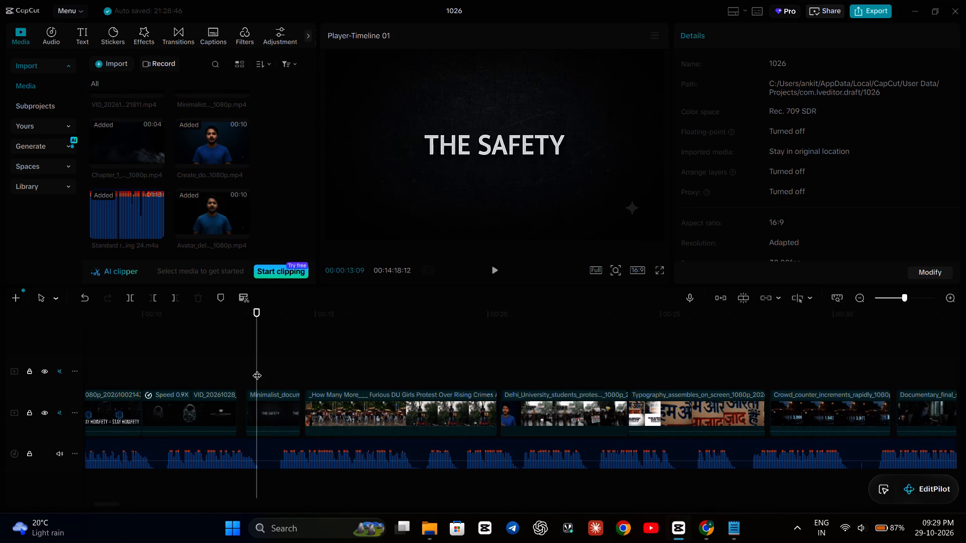
key(space)
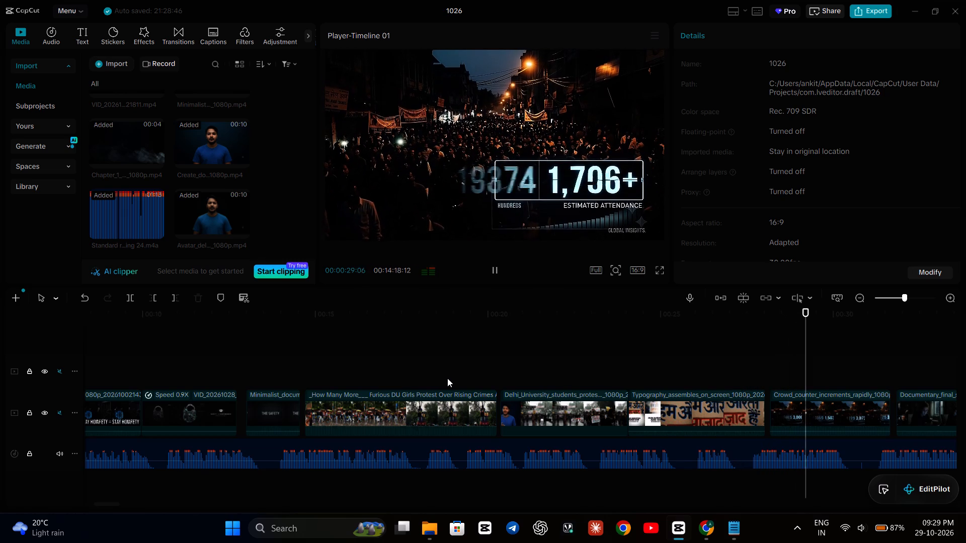
scroll(548, 378, left, 1)
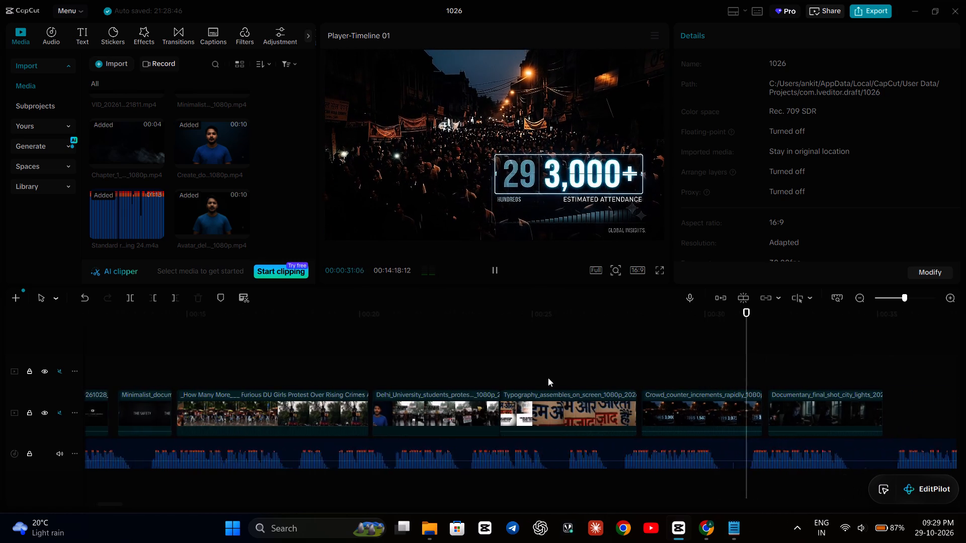
scroll(548, 378, left, 1)
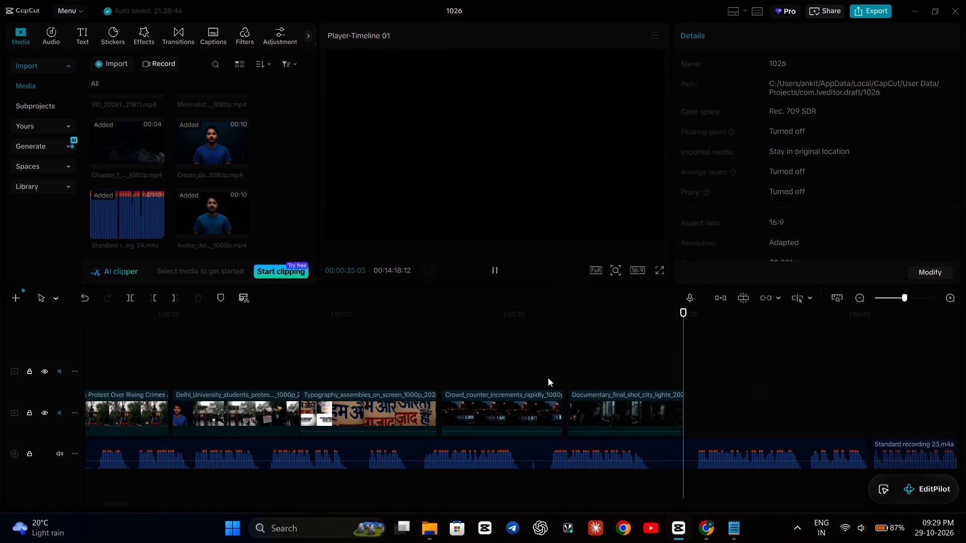
scroll(639, 365, left, 2)
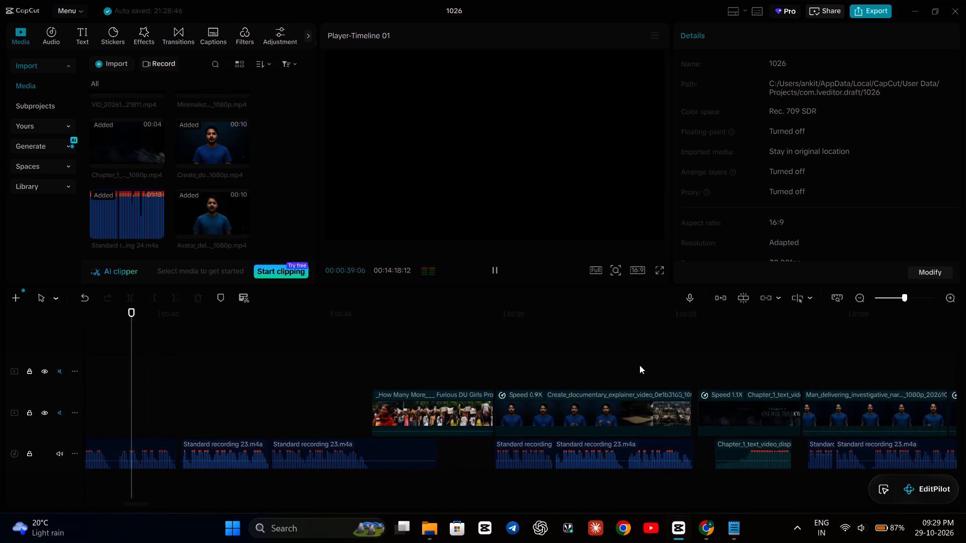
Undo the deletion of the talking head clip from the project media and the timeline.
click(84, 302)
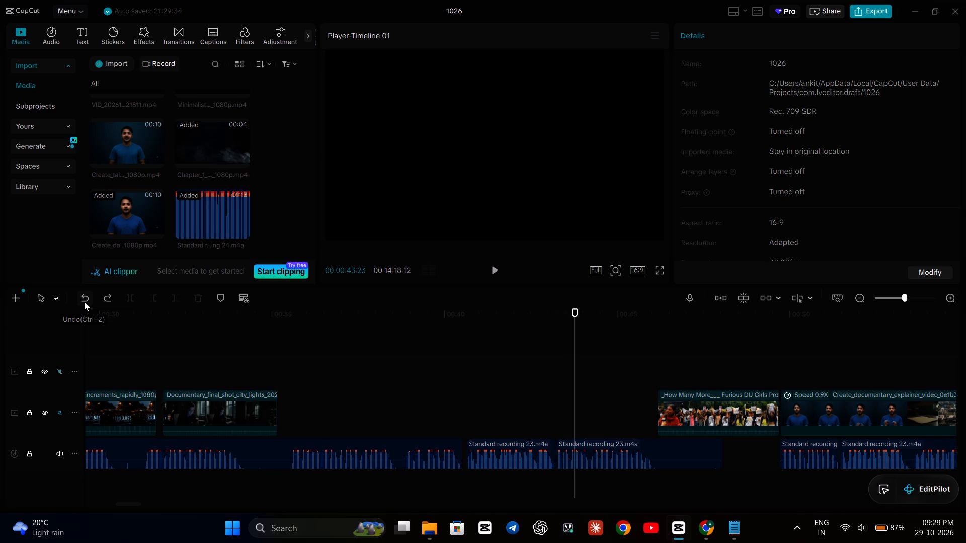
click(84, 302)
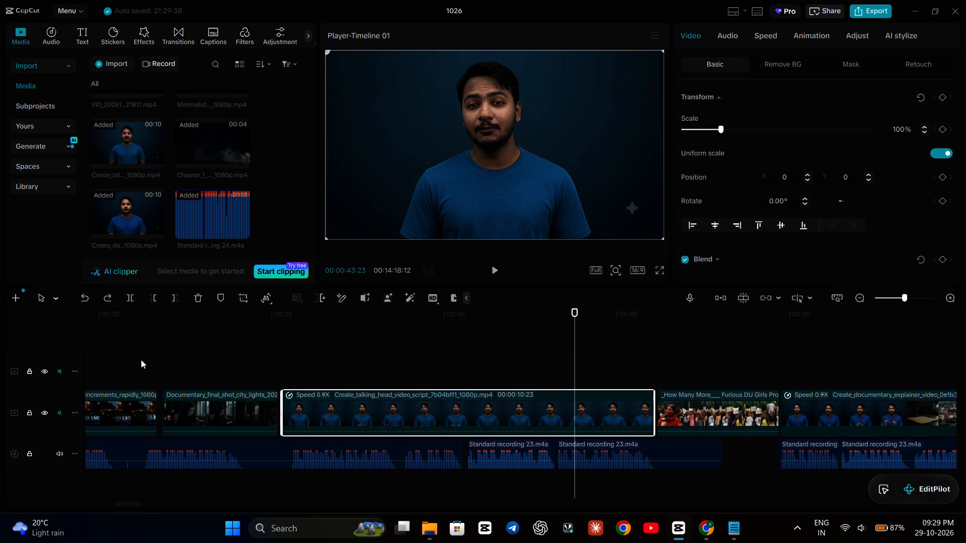
Play the whole timeline from its first clip to just past the last explainer clip and pause playback.
scroll(141, 358, right, 9)
click(128, 360)
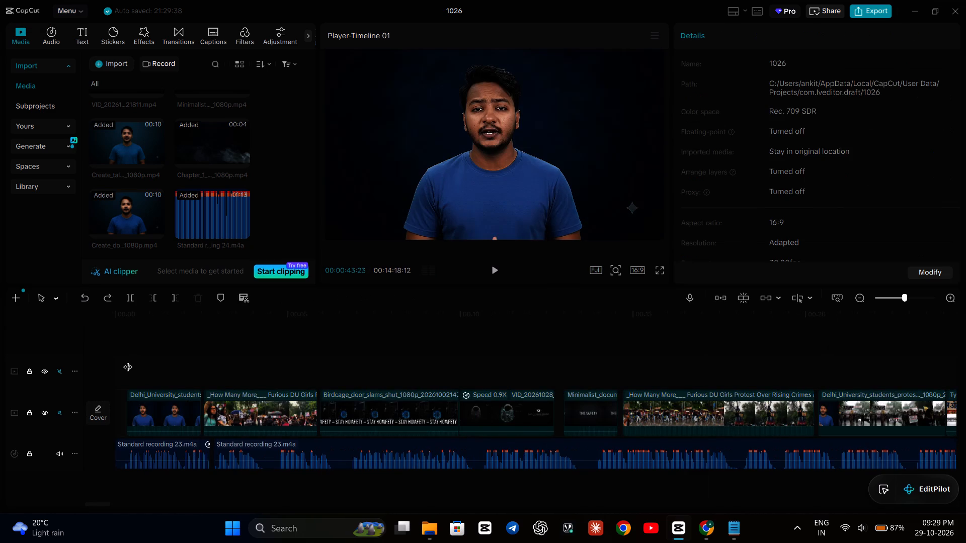
key(space)
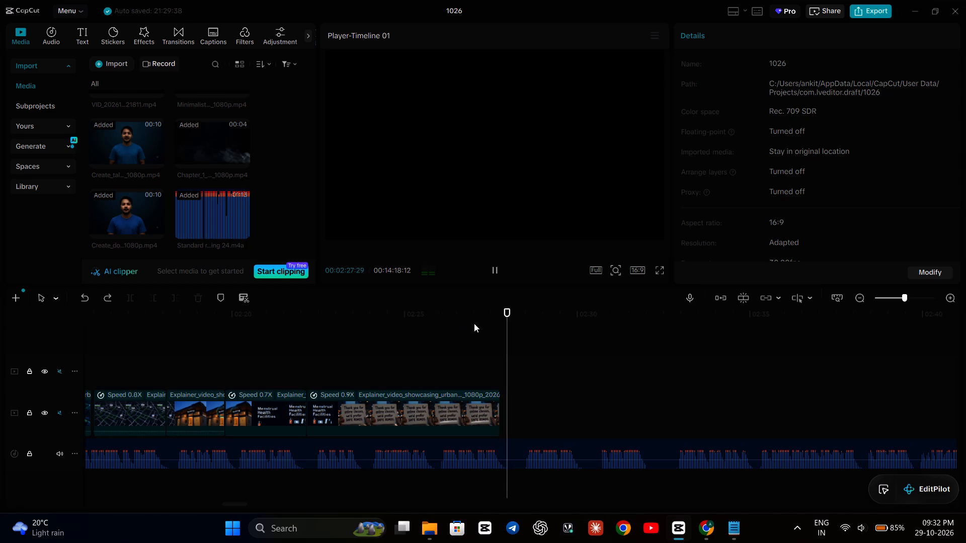
click(496, 269)
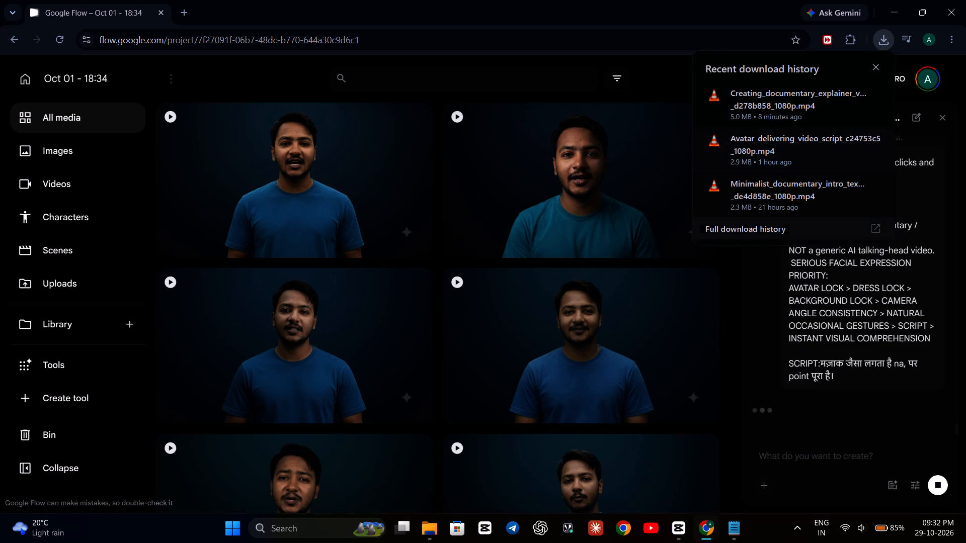
click(687, 535)
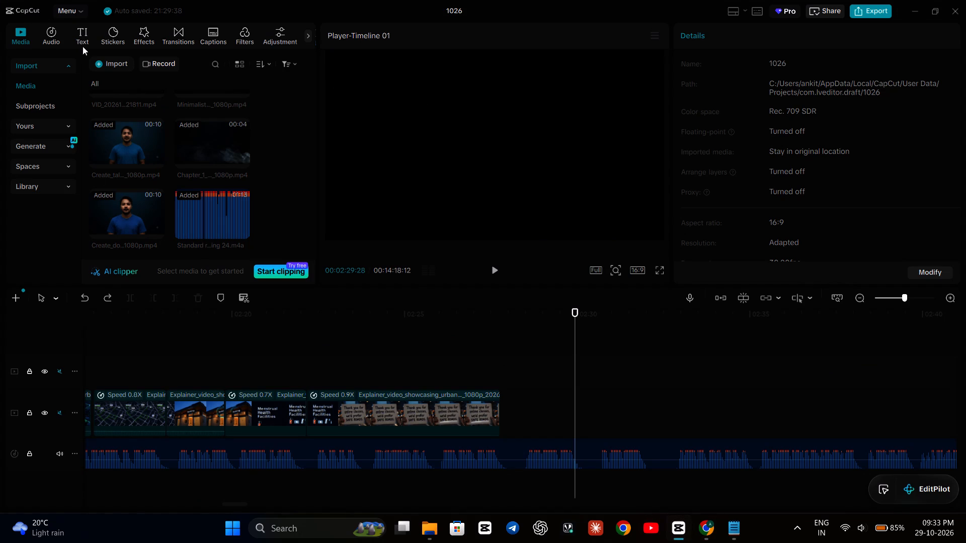
click(96, 60)
click(113, 90)
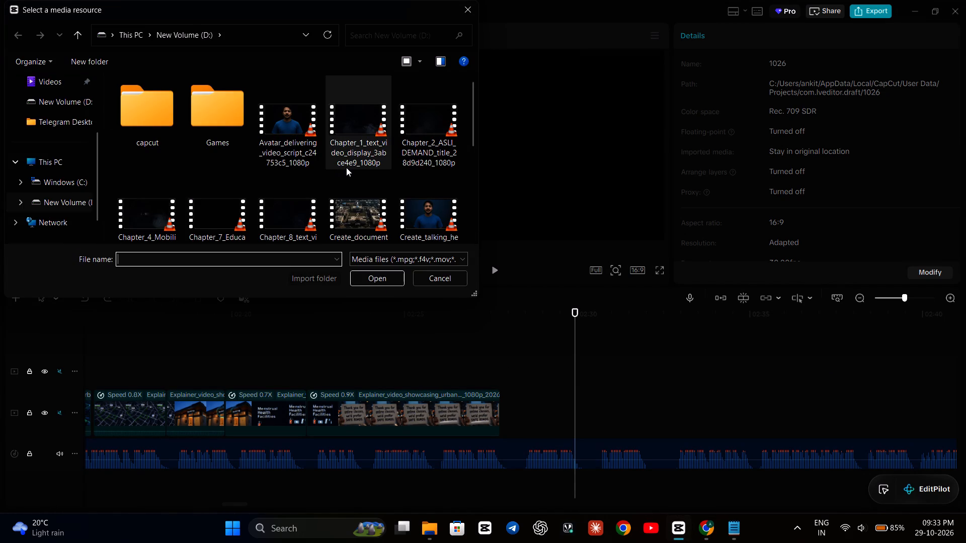
scroll(346, 167, down, 2)
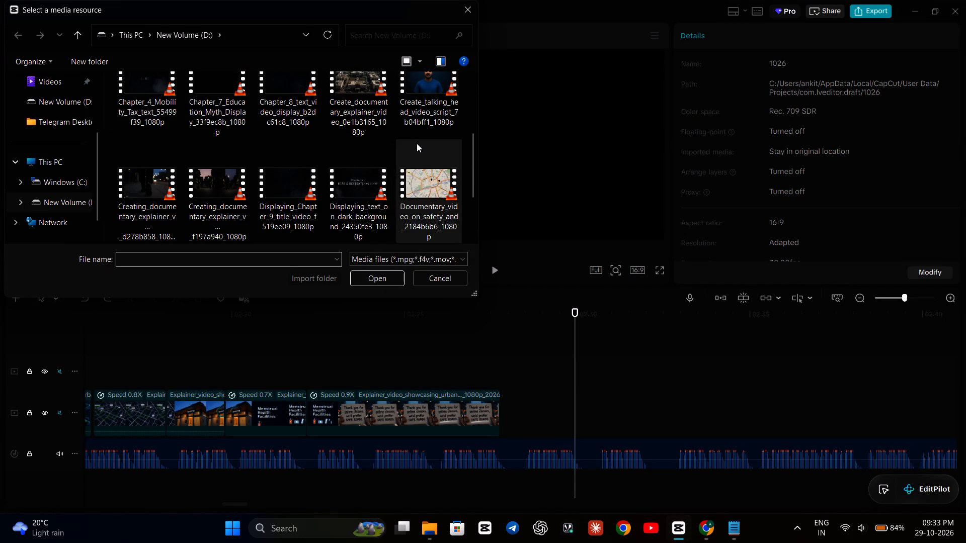
scroll(417, 143, down, 2)
scroll(431, 198, down, 2)
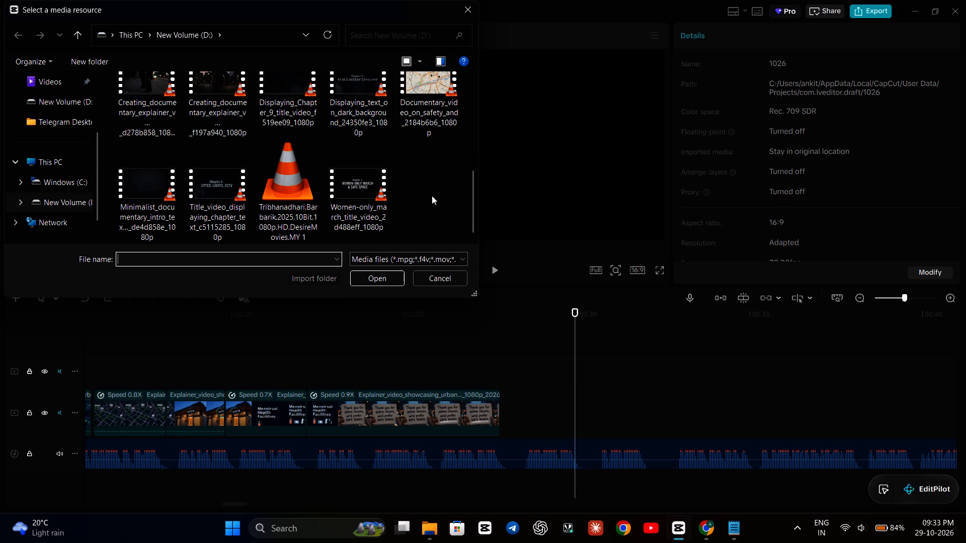
scroll(432, 196, up, 2)
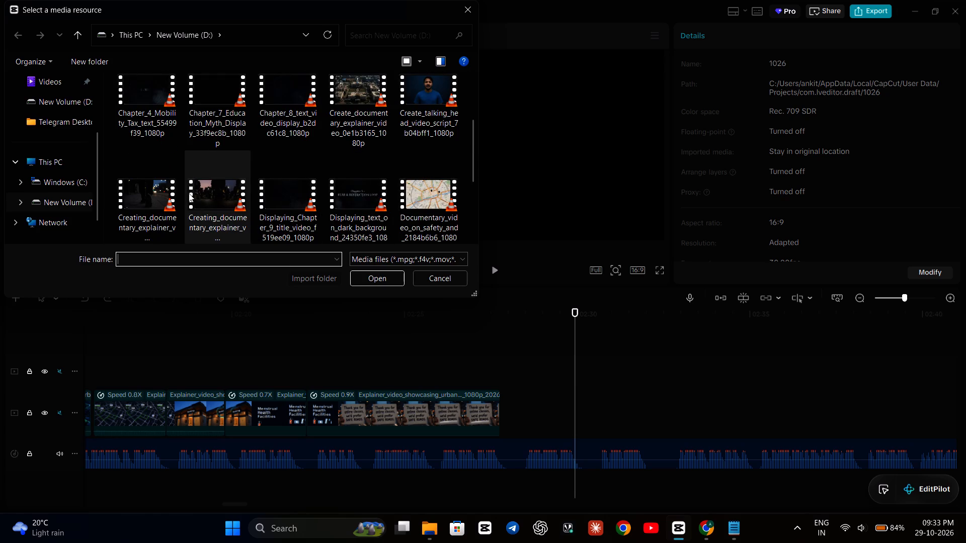
click(138, 207)
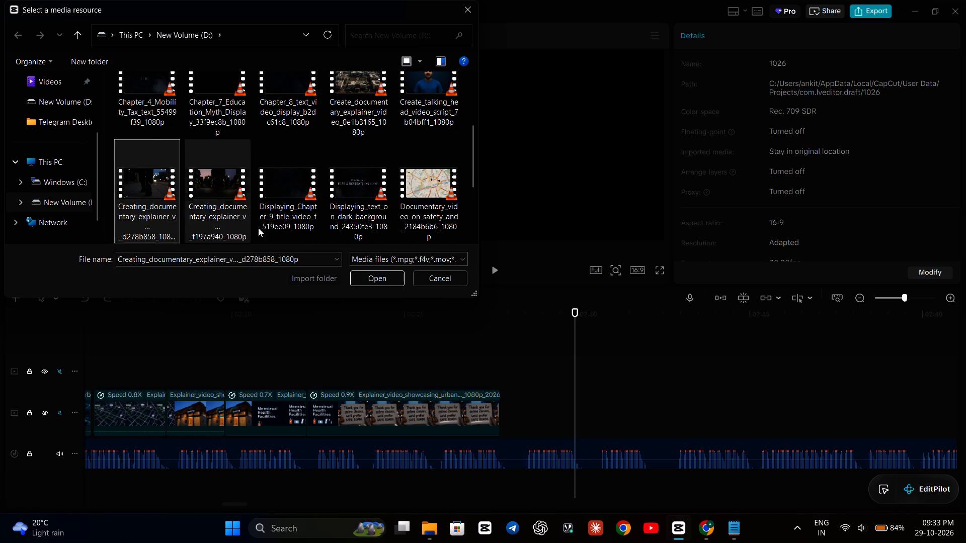
click(368, 281)
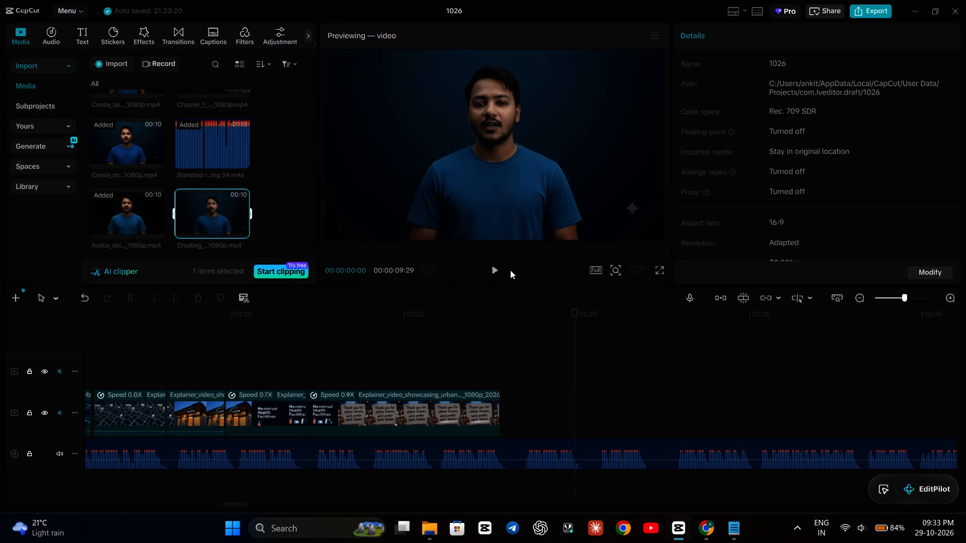
Preview the opening seconds of the imported documentary explainer clip.
click(494, 271)
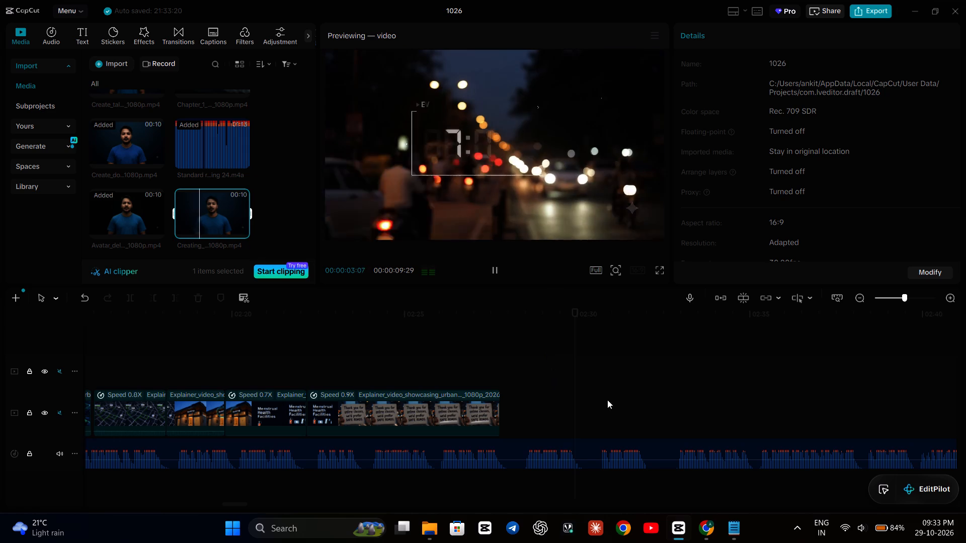
key(space)
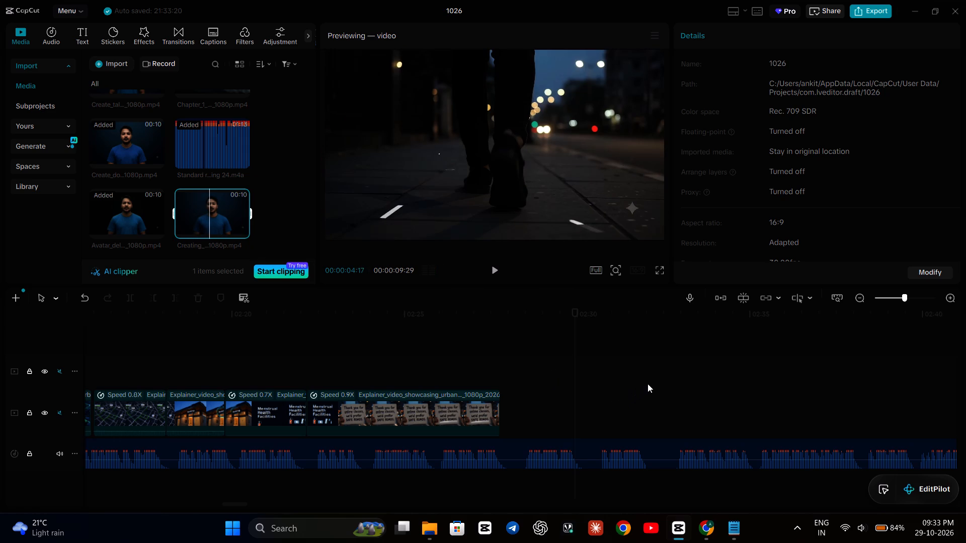
Play the narration beyond the last explainer clip and place the imported documentary clip on the timeline at 00:02:33:03.
click(638, 381)
key(space)
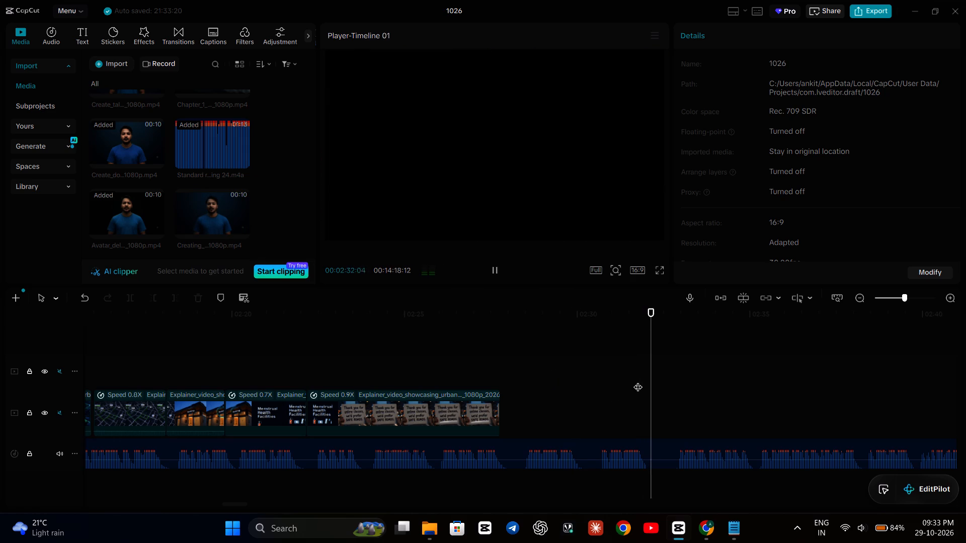
key(space)
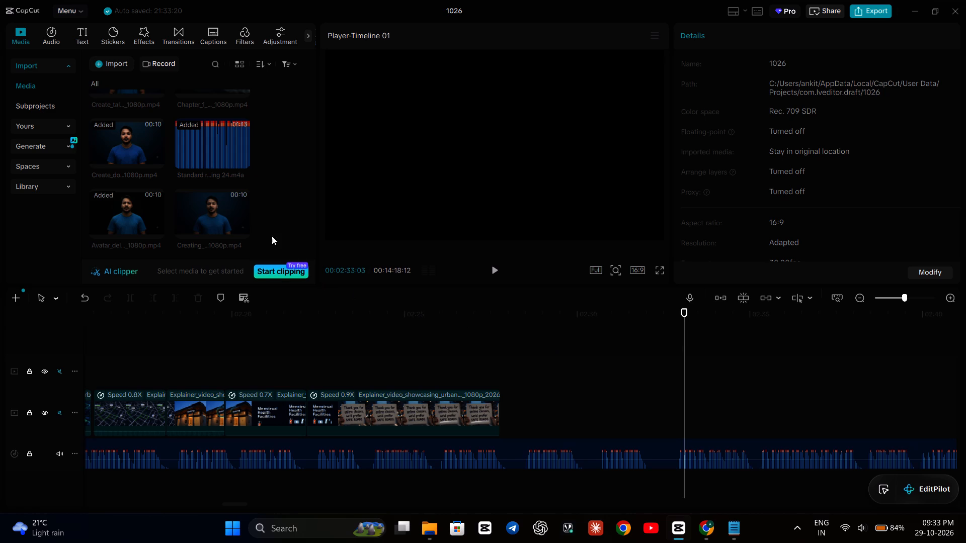
click(238, 226)
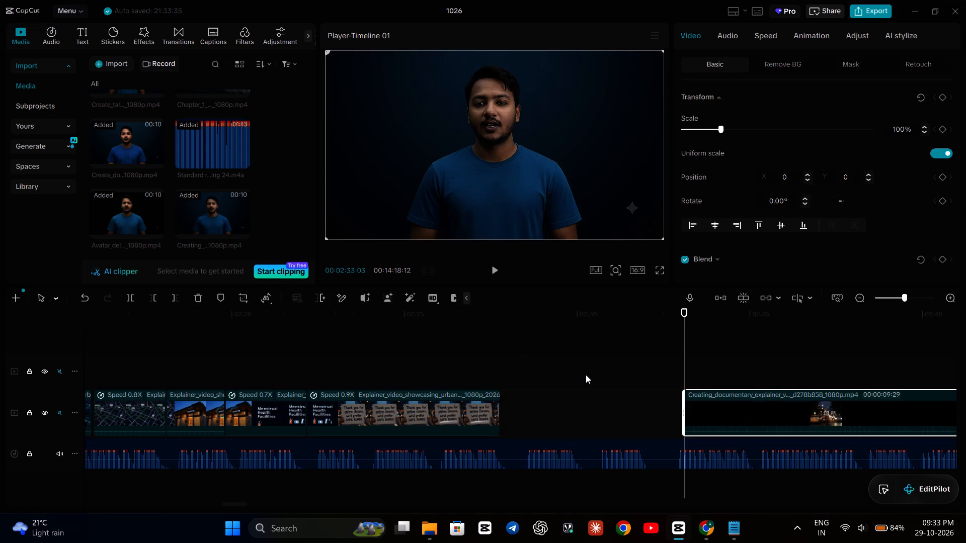
Play the timeline from the gap before the placed documentary clip to past its end, and replay its opening against the narration.
click(520, 362)
key(space)
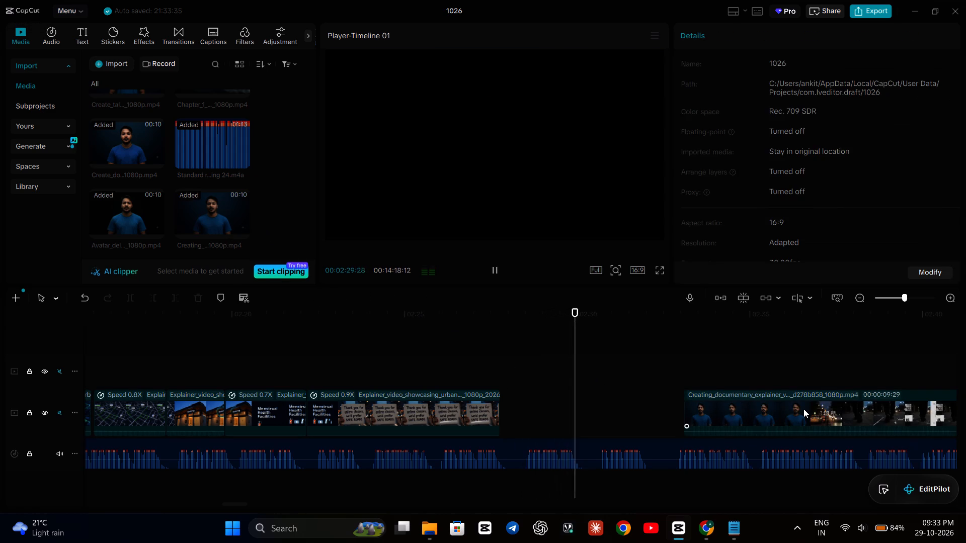
scroll(803, 409, left, 1)
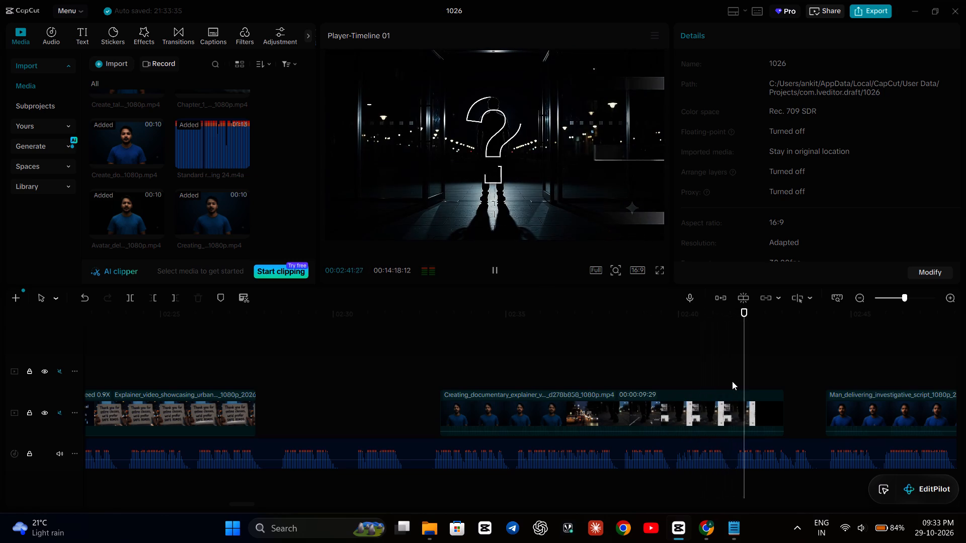
click(402, 370)
key(space)
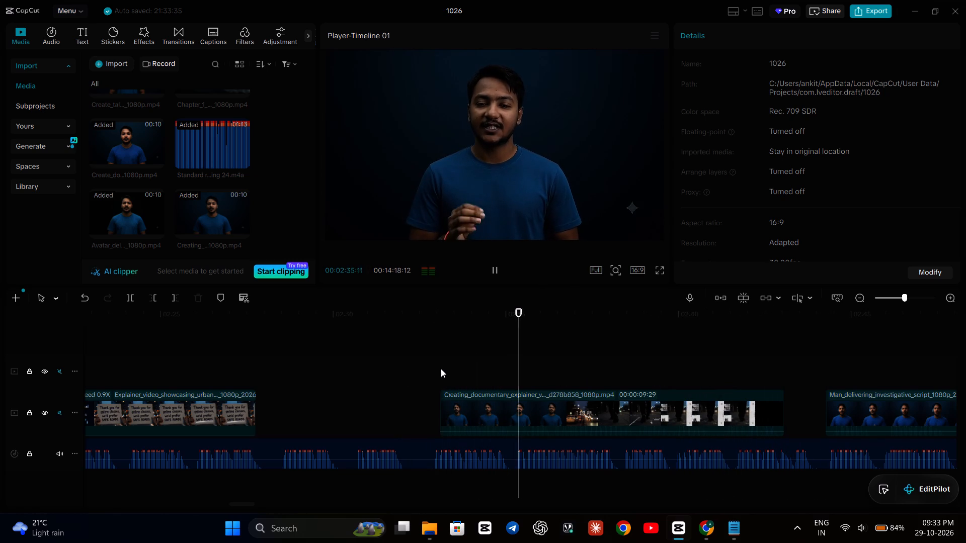
click(431, 365)
key(space)
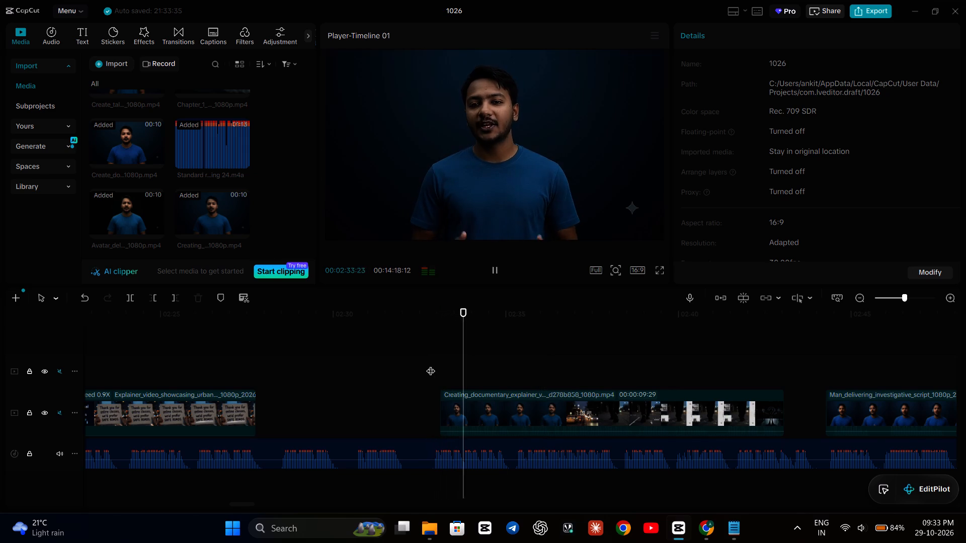
key(space)
click(451, 360)
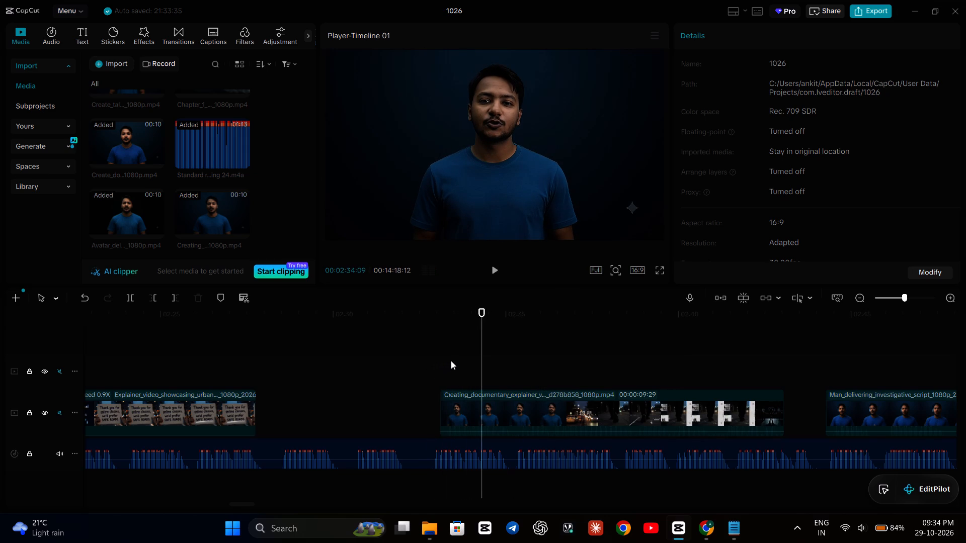
click(434, 356)
key(space)
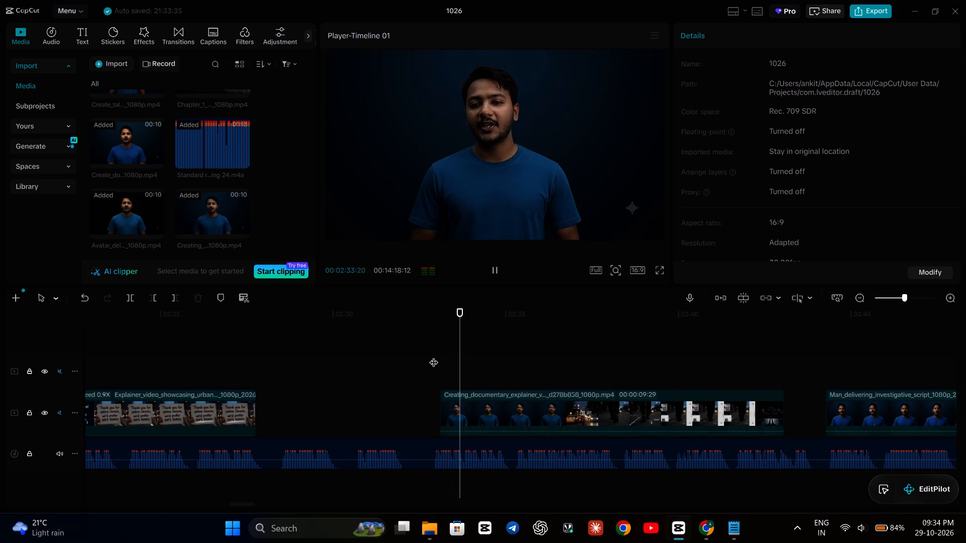
Play the timeline from the end of the placed documentary clip into the start of the Man_delivering_investigative_script clip.
click(749, 376)
key(space)
key(space)
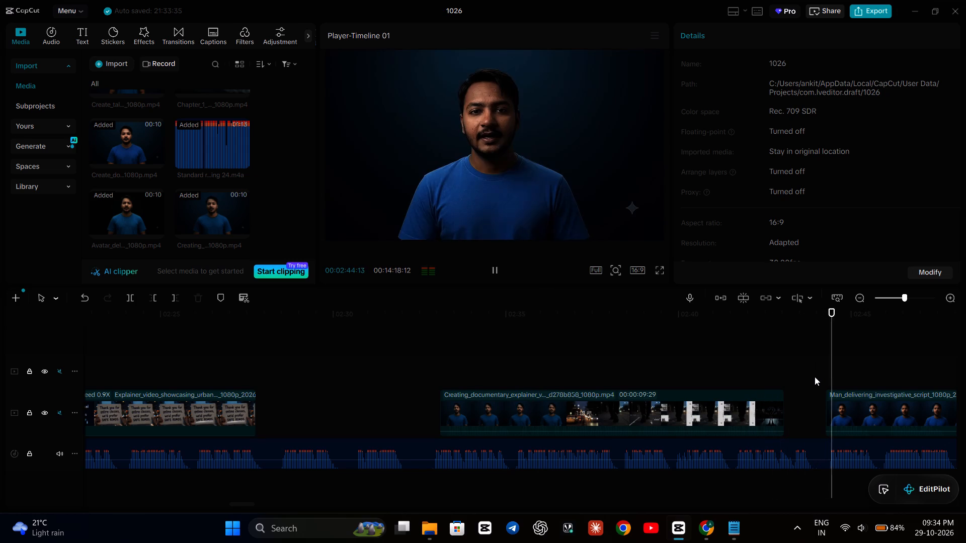
key(space)
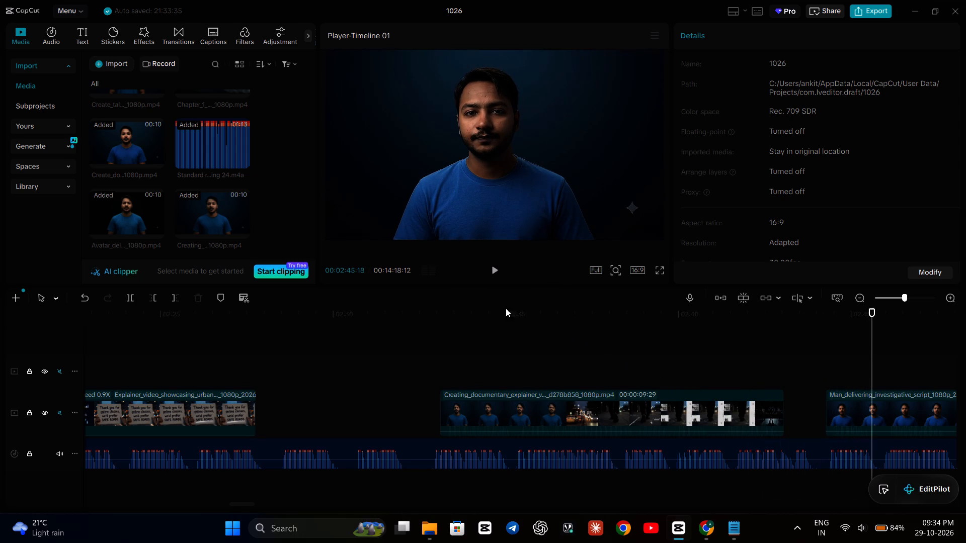
Replay the documentary clip around its 7:00 PM traffic shot and the following footsteps shot against the narration.
click(605, 365)
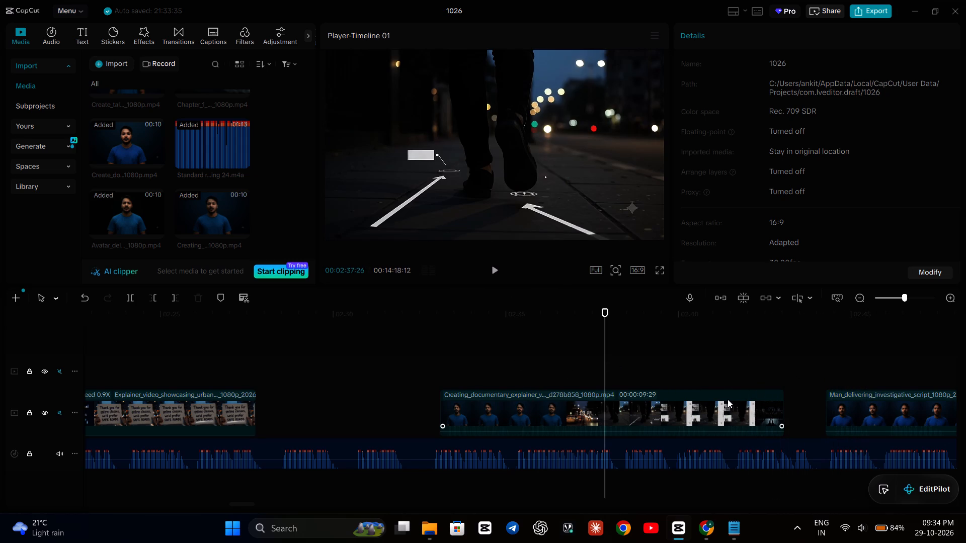
click(728, 399)
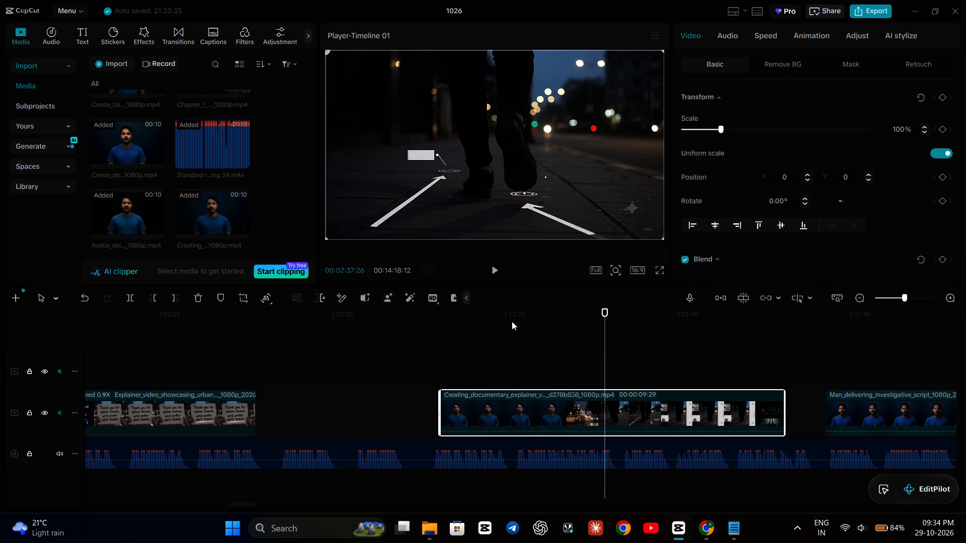
click(568, 332)
key(space)
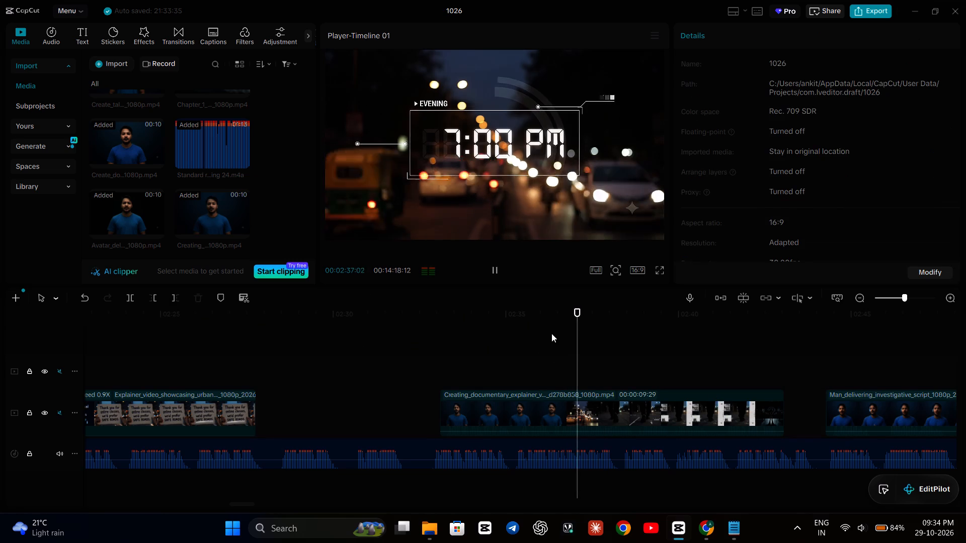
key(space)
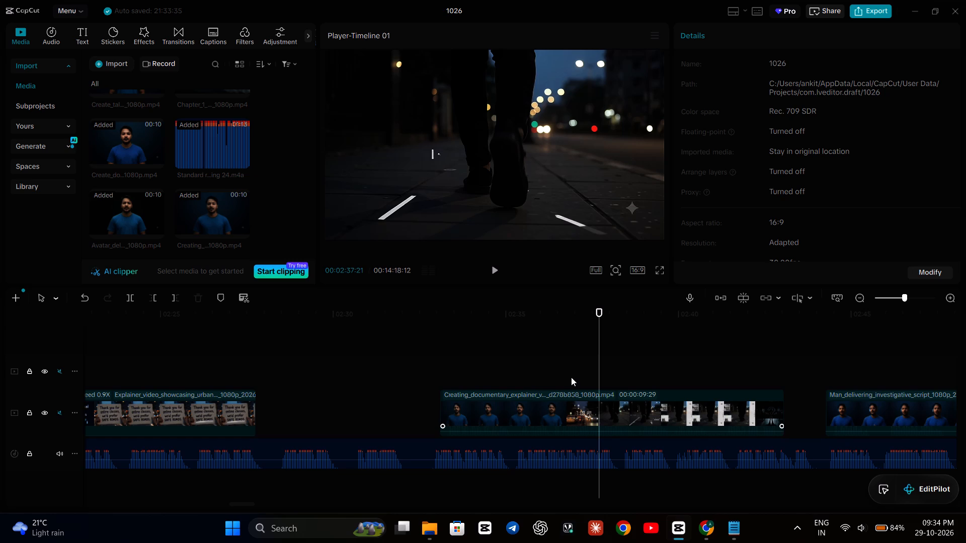
click(549, 369)
key(space)
key(space)
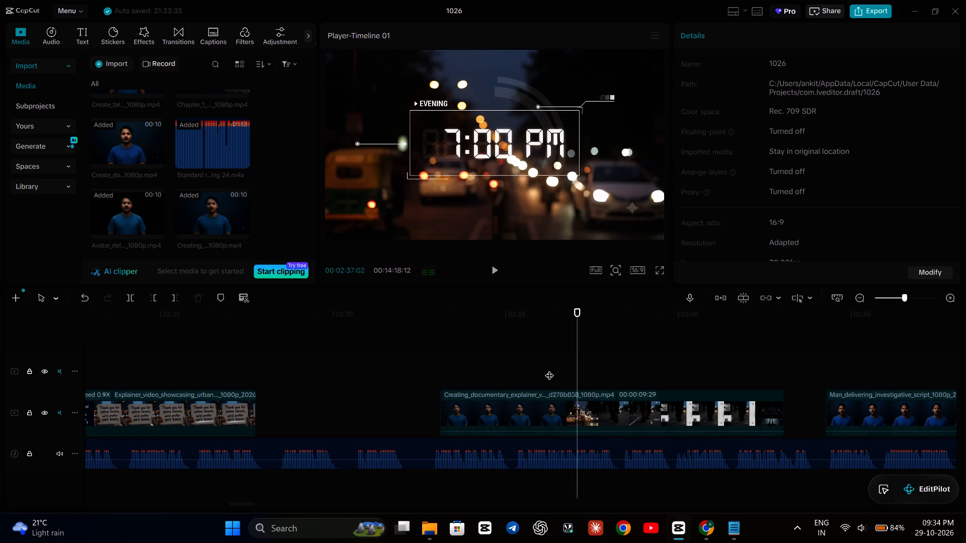
Locate the start of the evening traffic shot in the documentary clip and split the clip at 00:02:36:08.
click(520, 369)
key(space)
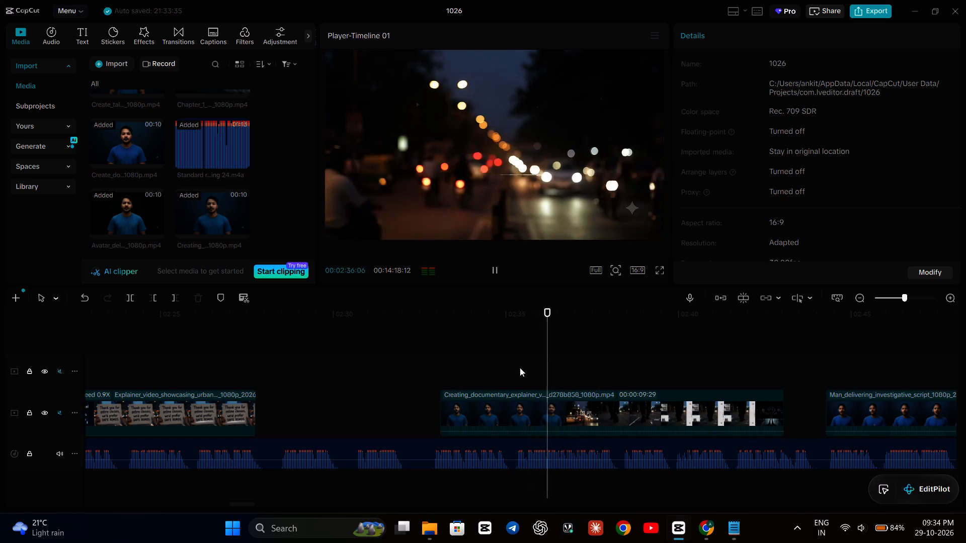
key(space)
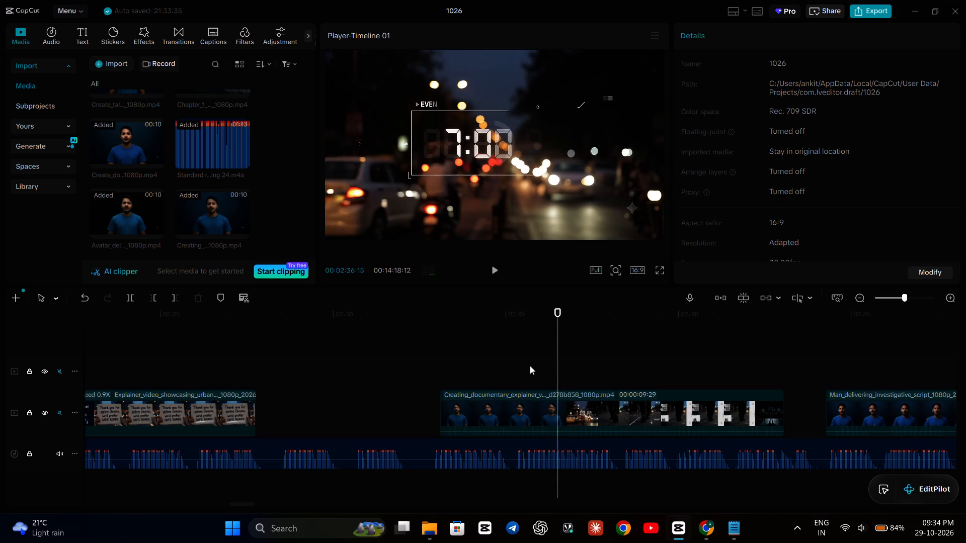
key(Left)
key(Left)
key(Left)
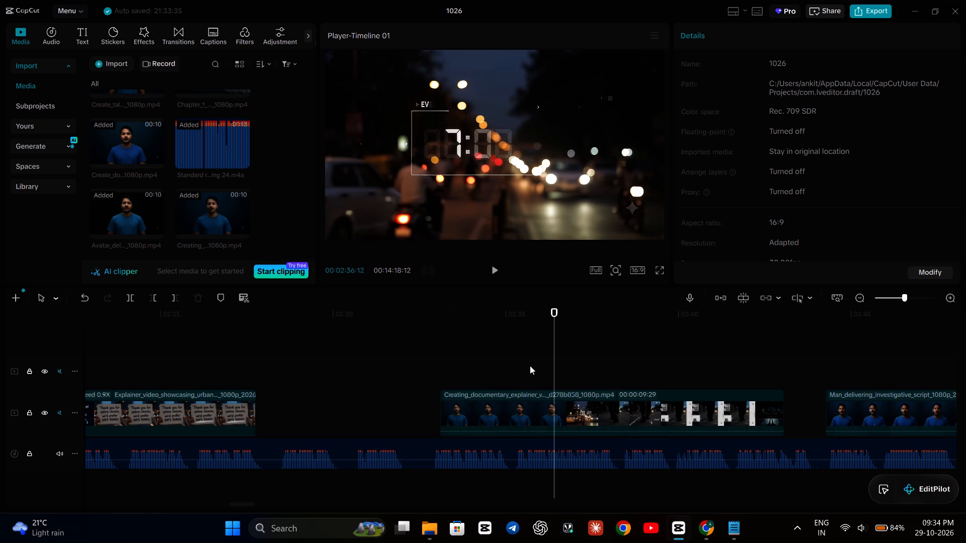
key(Left)
key(Left)
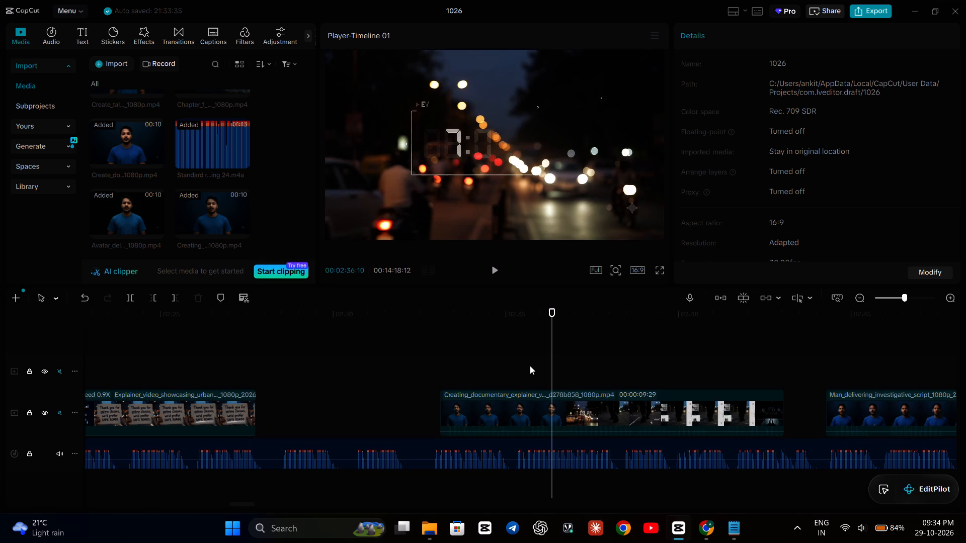
key(Left)
key(Left)
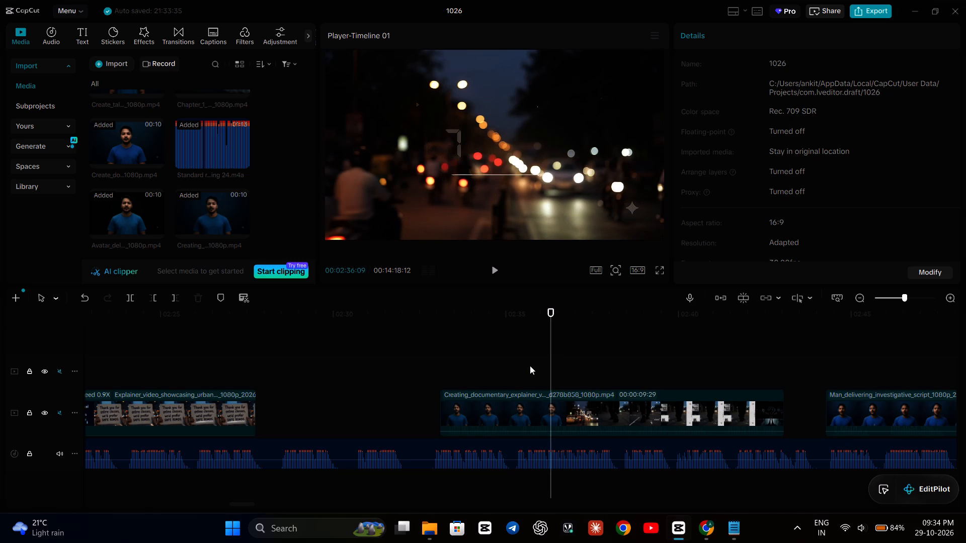
click(549, 422)
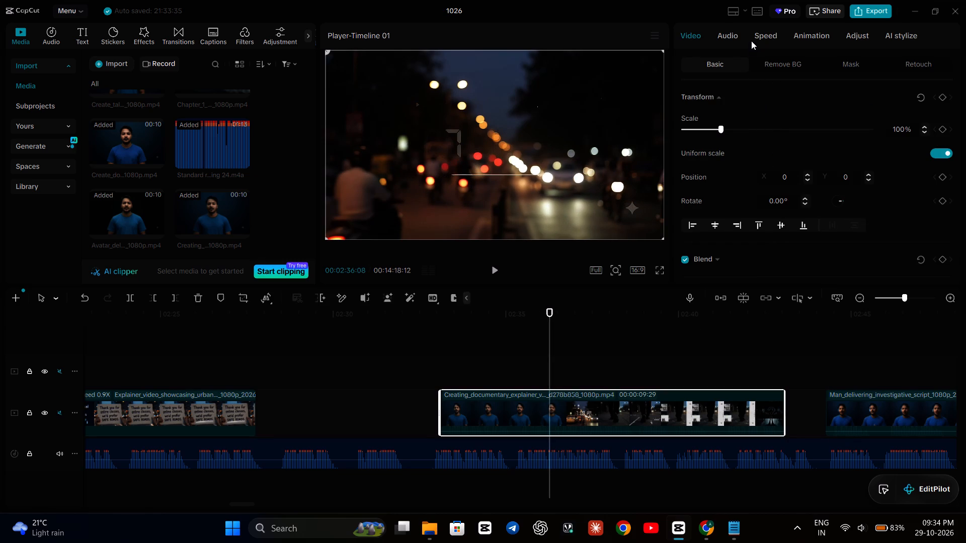
click(758, 32)
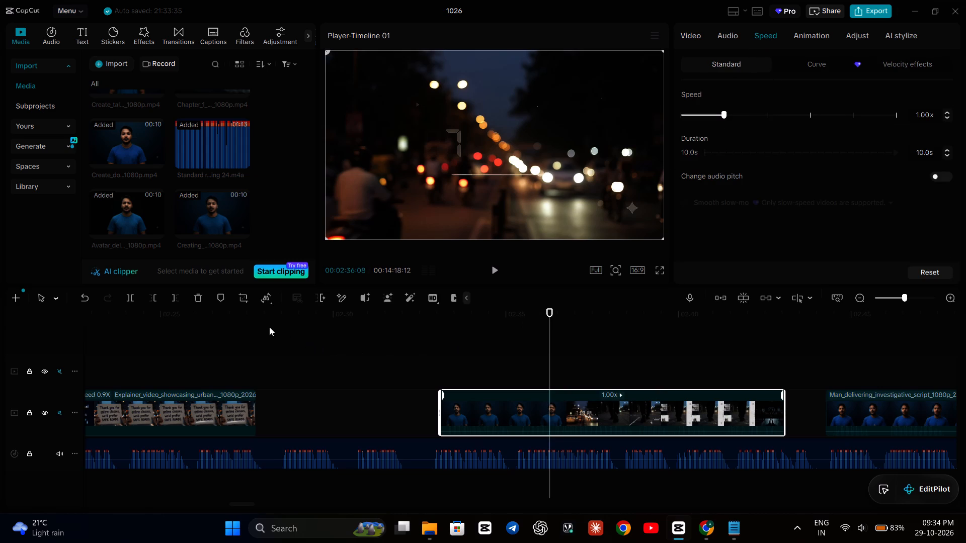
click(131, 302)
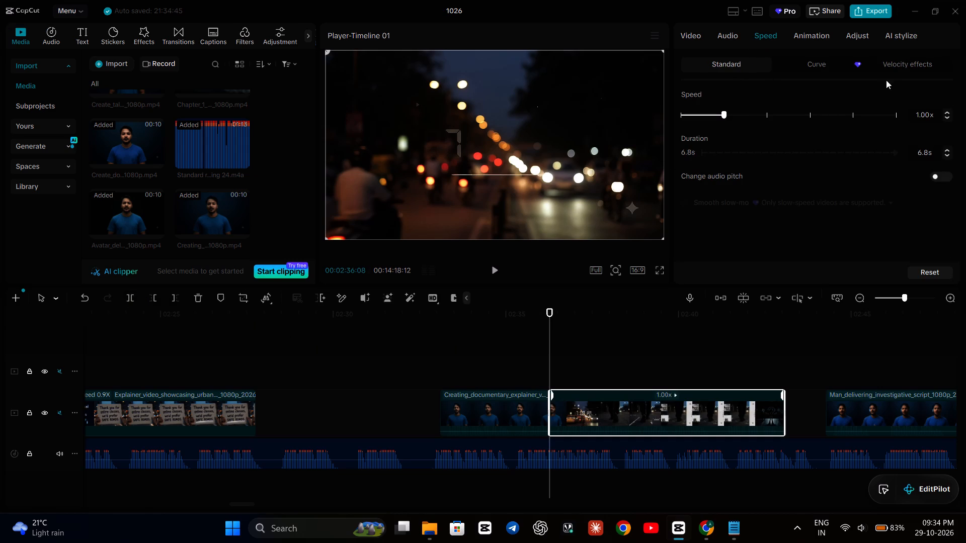
Set the speed of the documentary clip's second part to 0.85x.
click(947, 116)
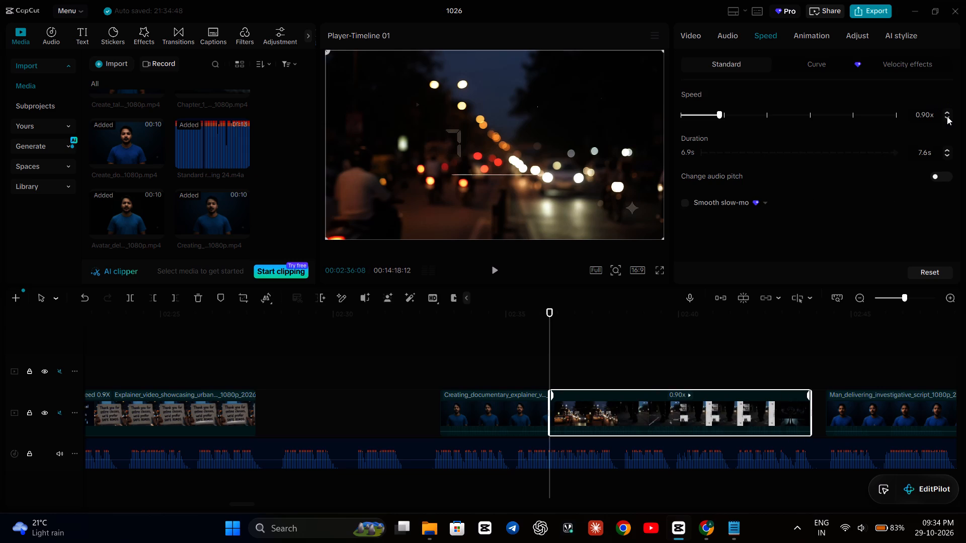
click(925, 113)
key(BackSpace)
key(Right)
key(BackSpace)
key(8)
key(5)
key(Return)
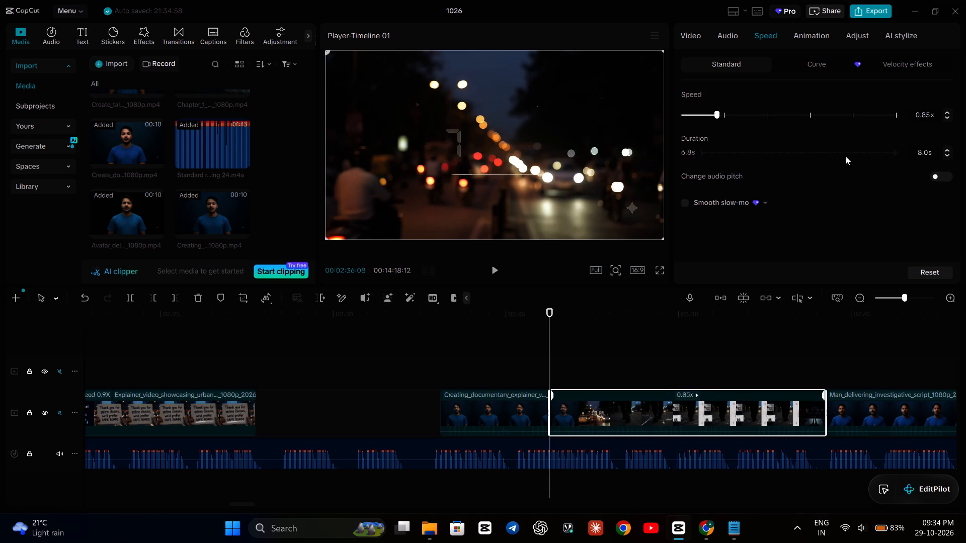
Play the timeline from the start of the documentary clip to near the end of the Man_delivering_investigative_script clip.
click(448, 361)
key(space)
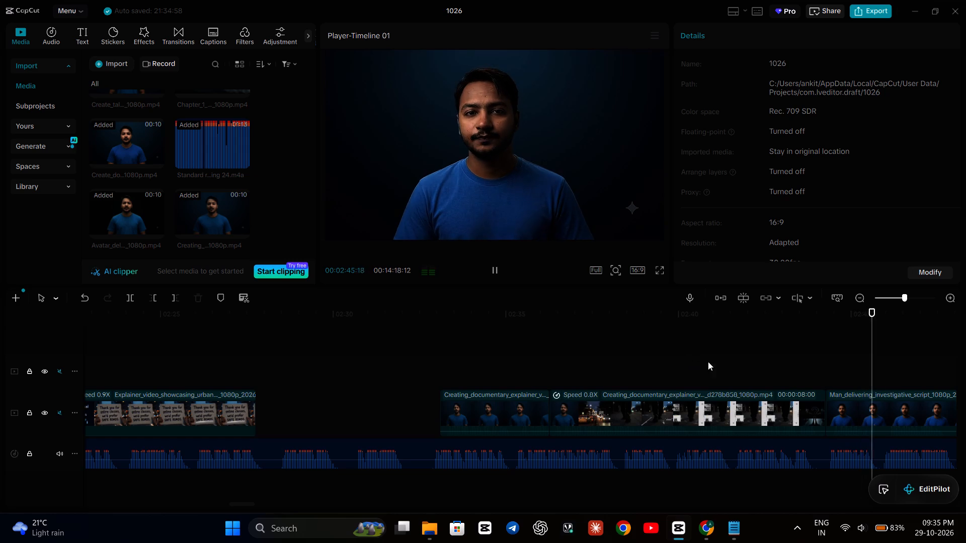
scroll(741, 368, left, 2)
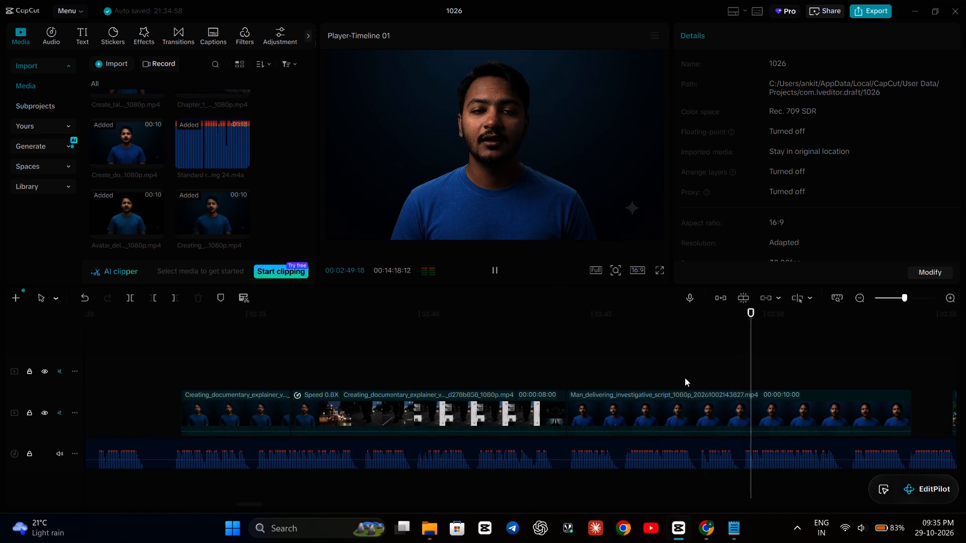
scroll(685, 378, left, 1)
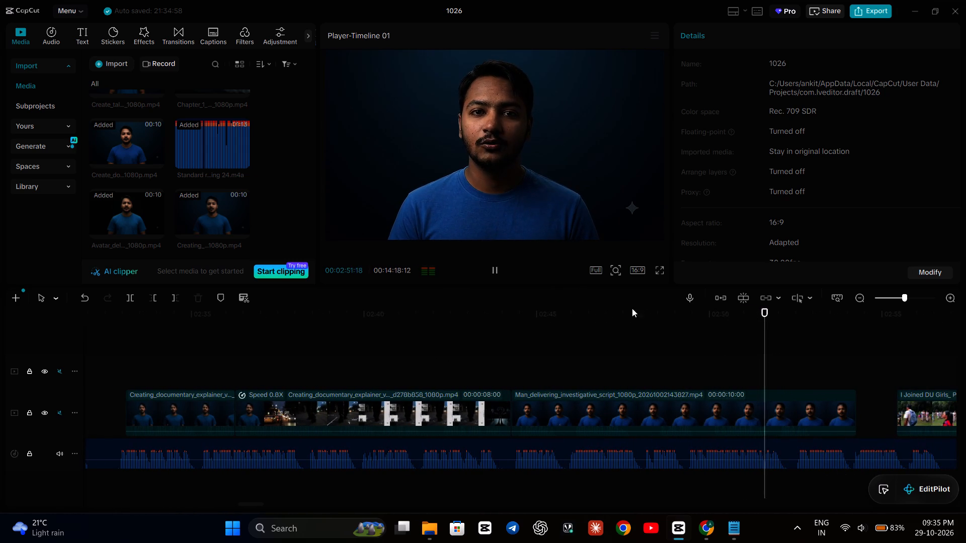
click(494, 273)
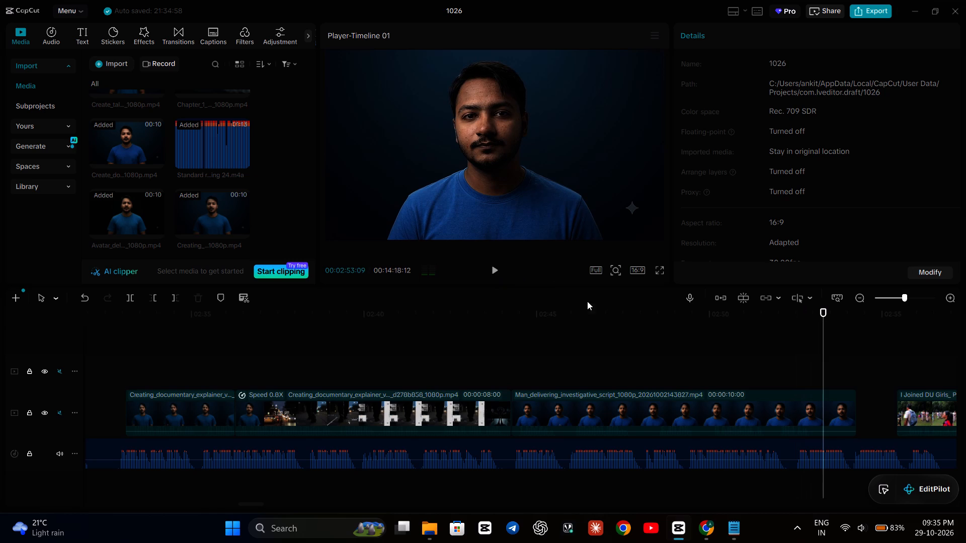
Replay the Man_delivering_investigative_script clip repeatedly around 00:02:49, checking the speaker's lip movement against the pause in the narration.
click(671, 347)
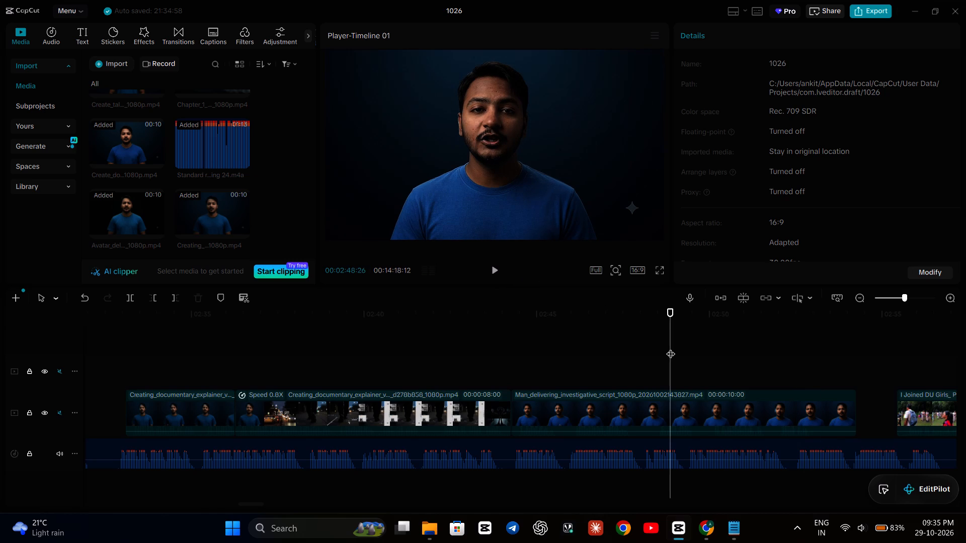
key(space)
key(space)
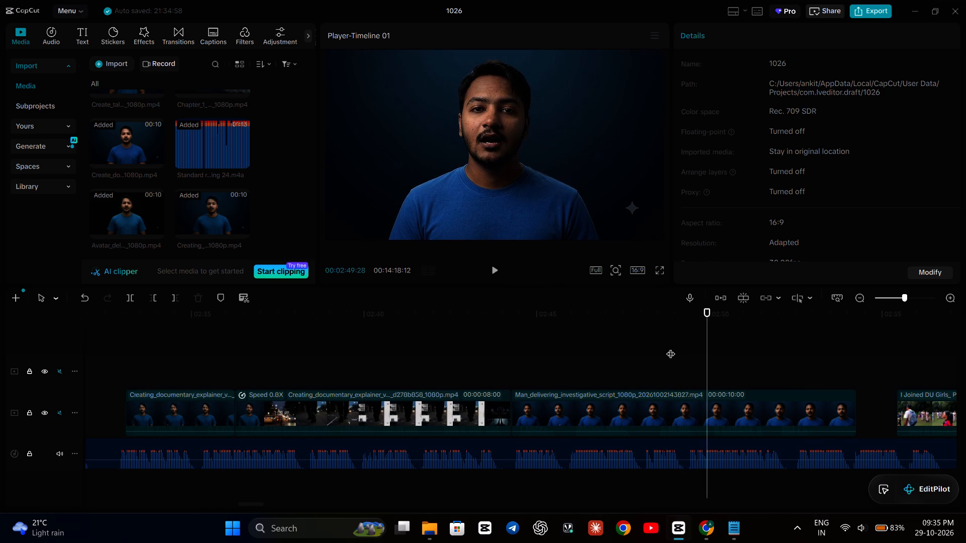
key(Left)
key(Left)
key(Left)
key(Left)
key(Left)
key(Left)
key(Left)
key(Left)
key(Left)
key(Left)
key(Left)
key(Left)
key(Left)
key(Left)
key(Left)
key(Left)
key(Left)
key(Left)
key(Left)
key(Left)
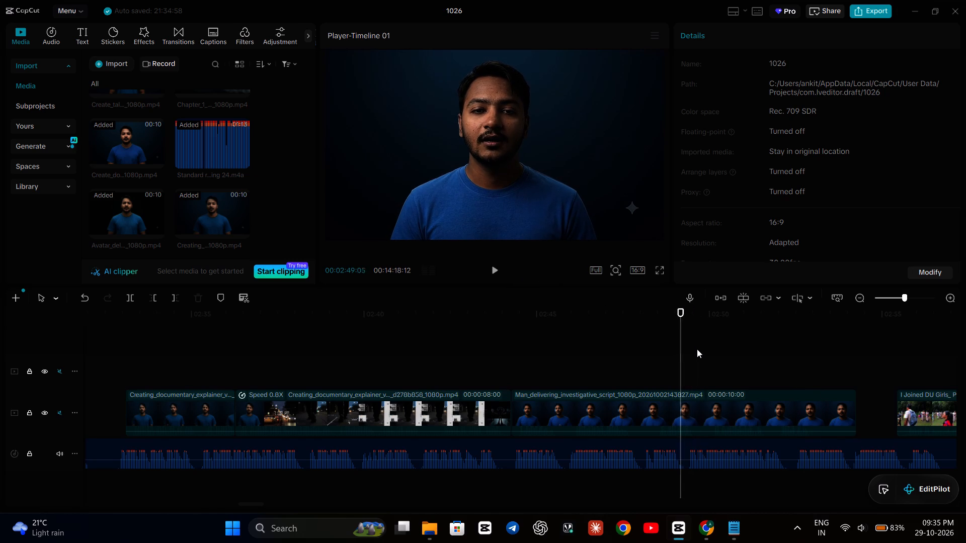
key(space)
key(space)
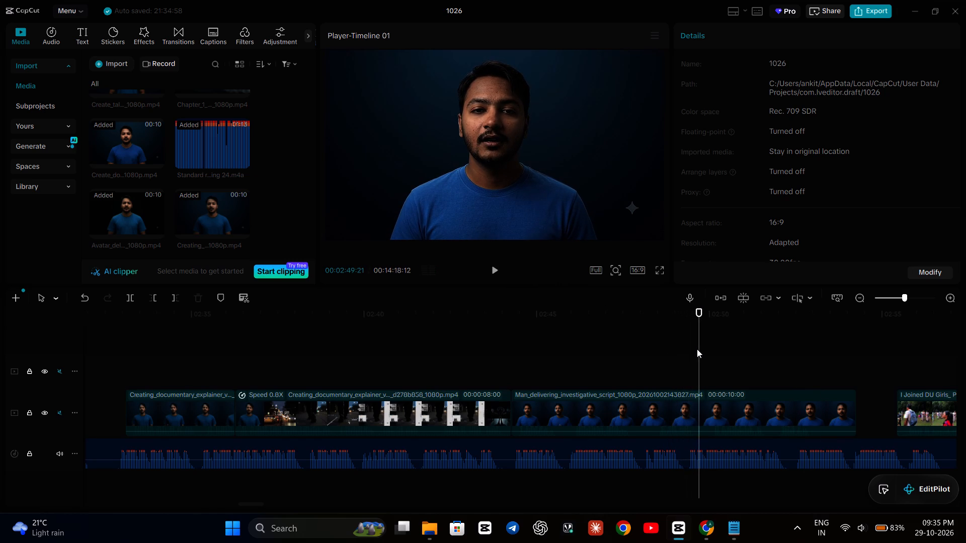
key(Left)
key(Left)
key(Left)
key(Left)
key(Left)
key(Left)
key(Left)
key(Left)
key(Left)
key(Left)
key(Left)
key(Left)
key(Left)
key(Left)
key(Left)
key(Left)
key(Left)
key(Left)
key(Left)
key(Left)
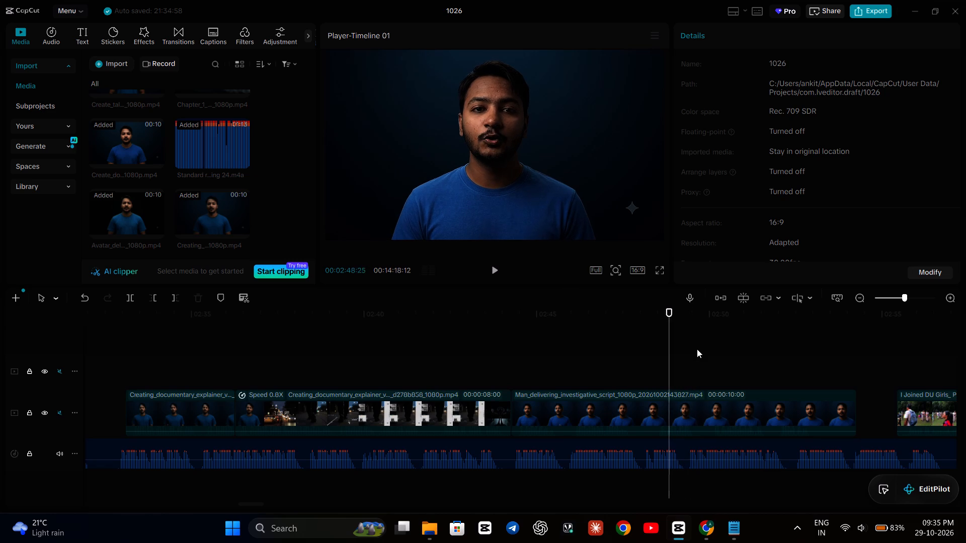
key(space)
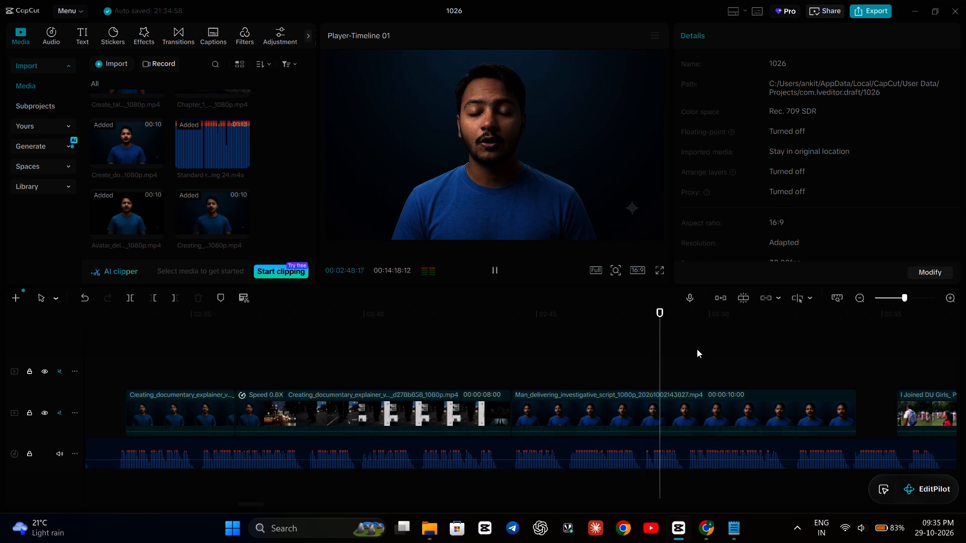
key(space)
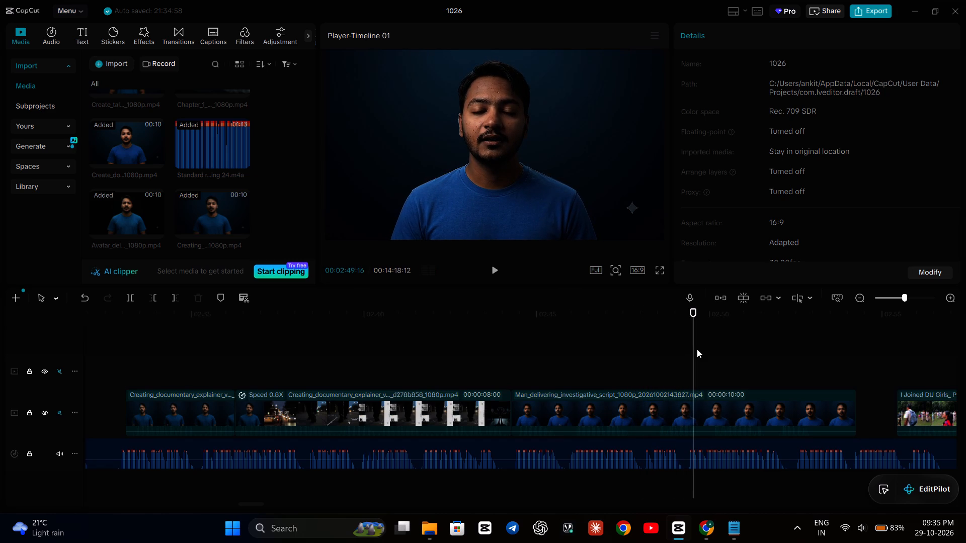
key(Left)
key(Left)
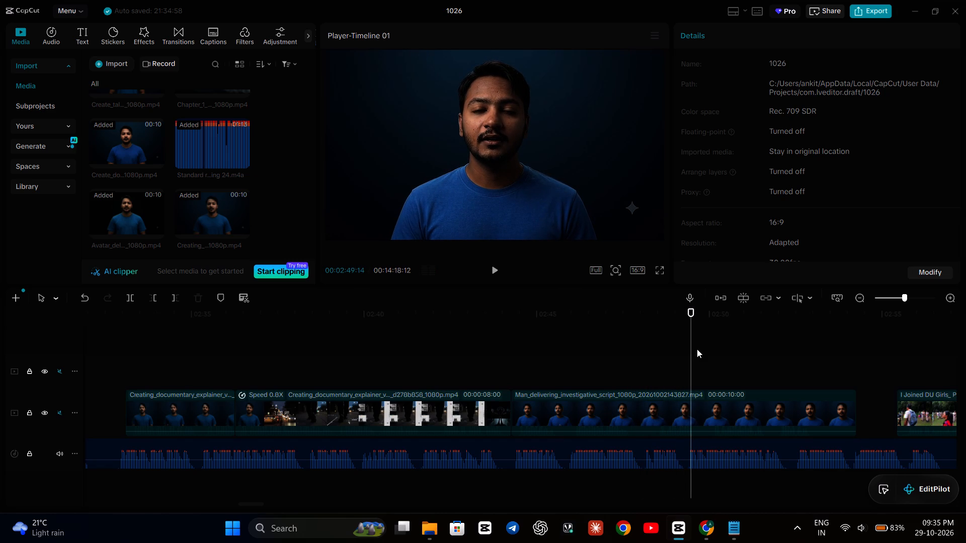
key(Left)
key(Left)
key(Left)
key(Left)
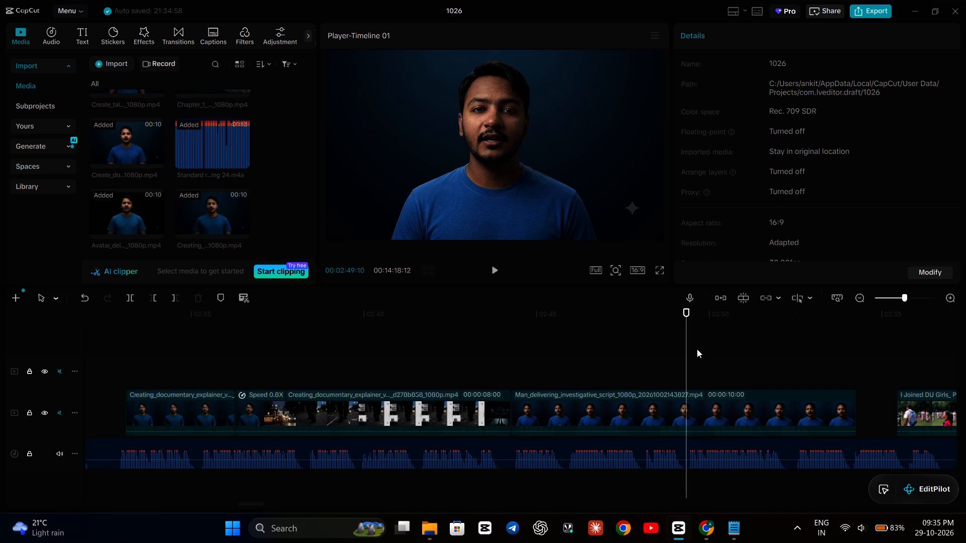
key(Left)
key(Left)
key(Left)
key(Left)
key(Left)
key(Left)
key(Left)
key(Left)
key(Left)
key(Left)
key(Left)
key(Left)
key(Left)
key(Left)
key(Left)
key(Left)
key(Left)
key(Left)
key(space)
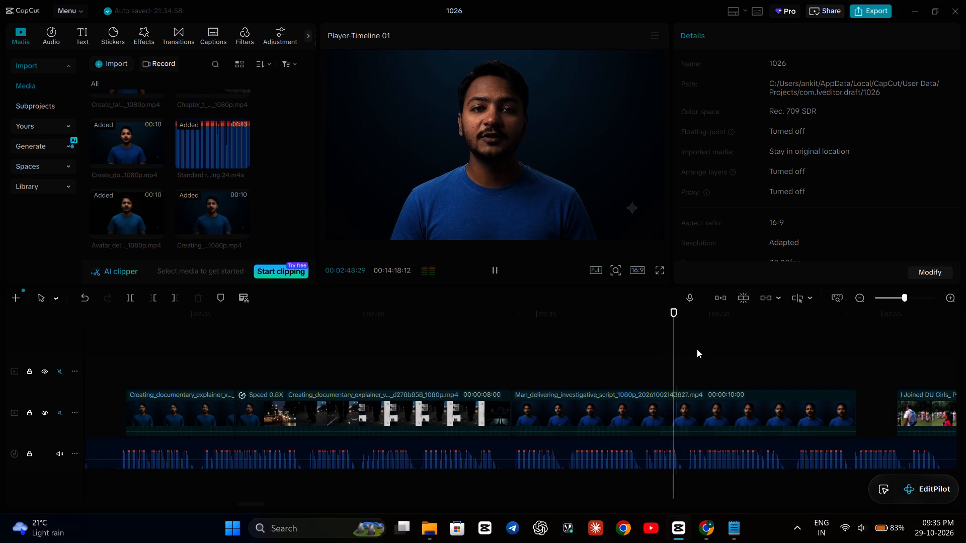
key(space)
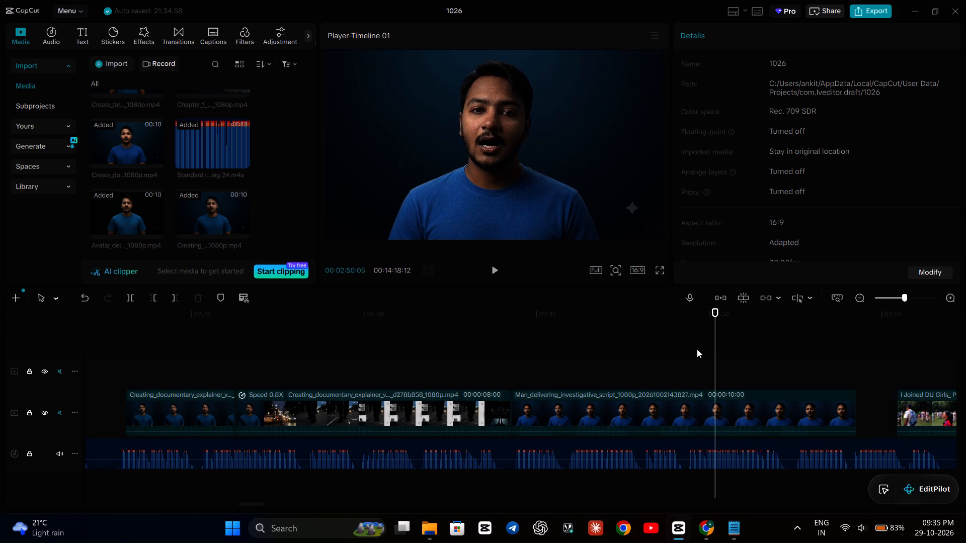
Step back through the Man_delivering_investigative_script clip from 00:02:50:05 and replay it around 00:02:49, comparing the speaker's lip movement with the narration.
key(Left)
key(Left)
key(Left)
key(Left)
key(Left)
key(Left)
key(Left)
key(Left)
key(Left)
key(Left)
key(Left)
key(Left)
key(Left)
key(Left)
key(Left)
key(Left)
key(Left)
key(Left)
key(Left)
key(Left)
key(Left)
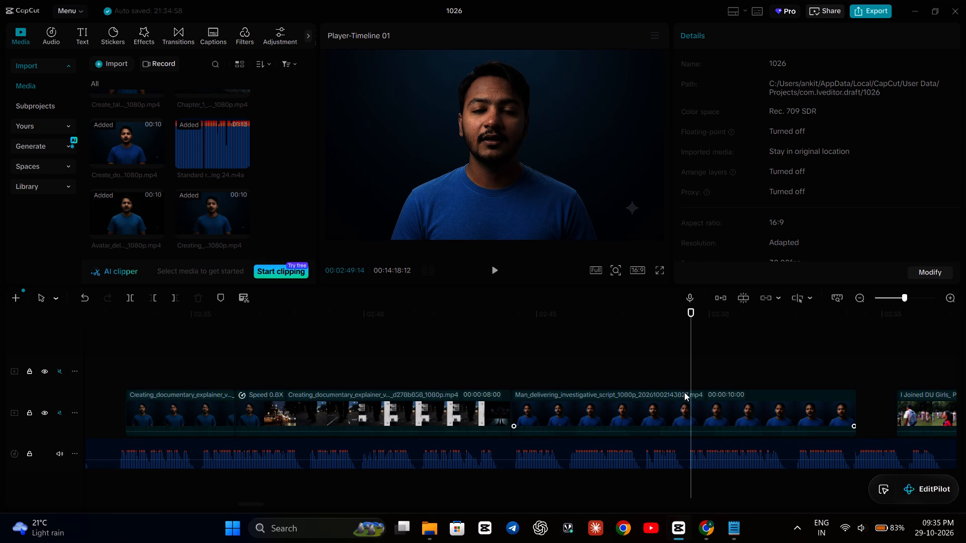
click(655, 373)
click(666, 363)
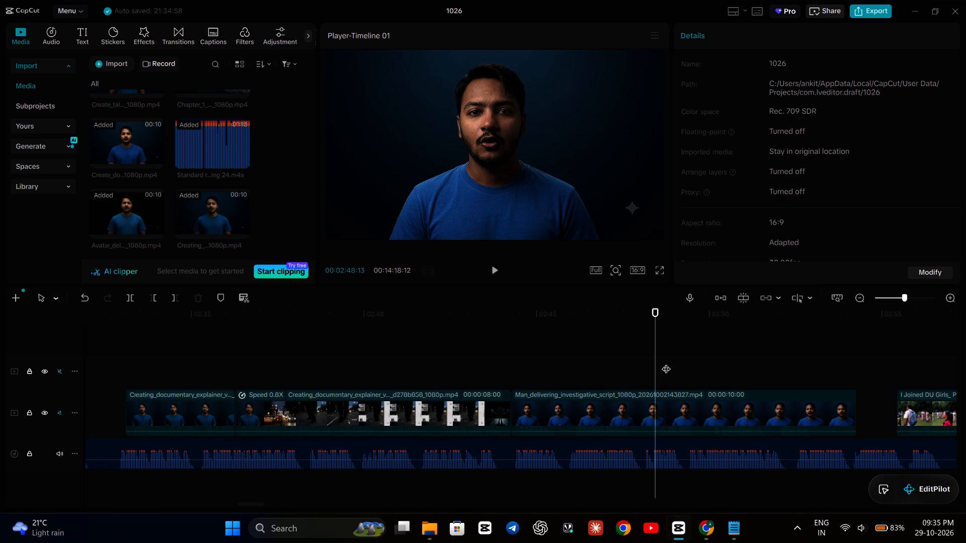
key(space)
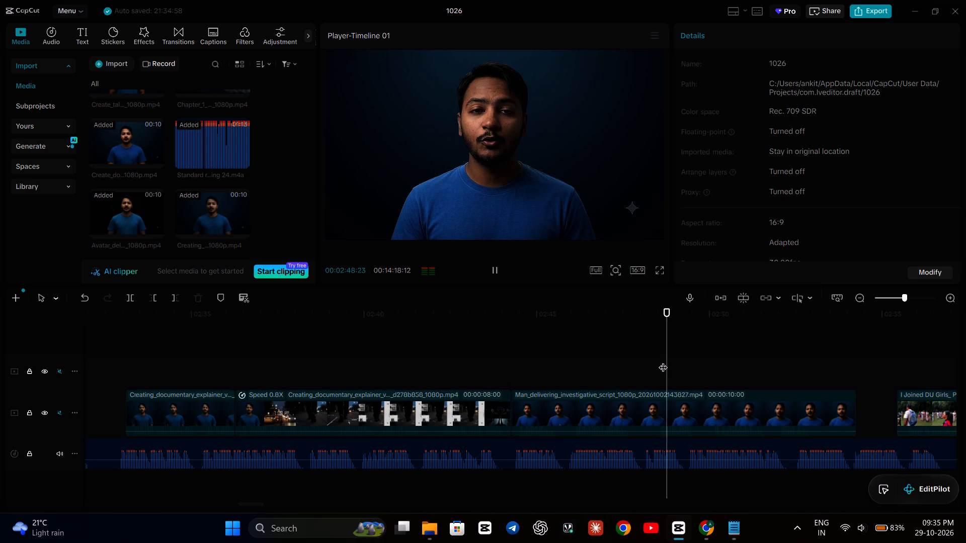
key(space)
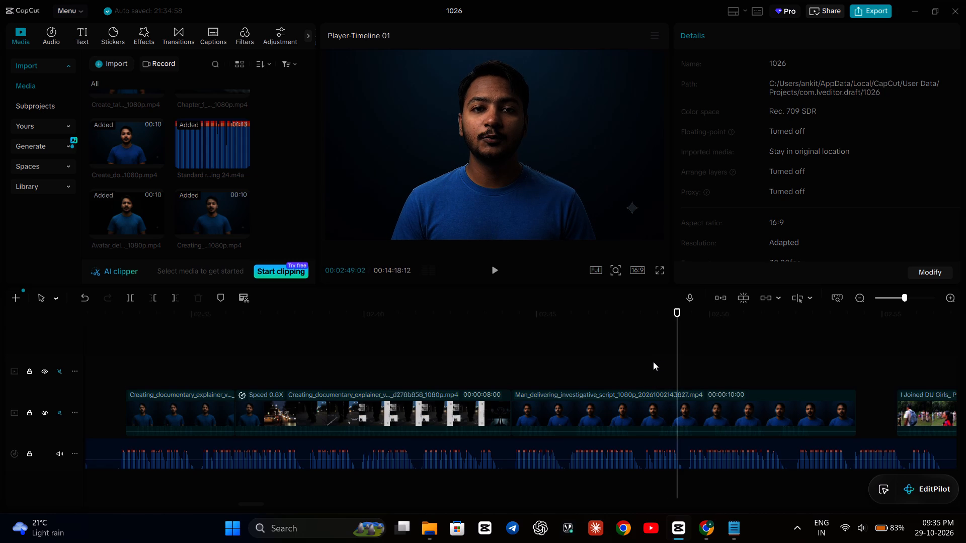
key(space)
key(space)
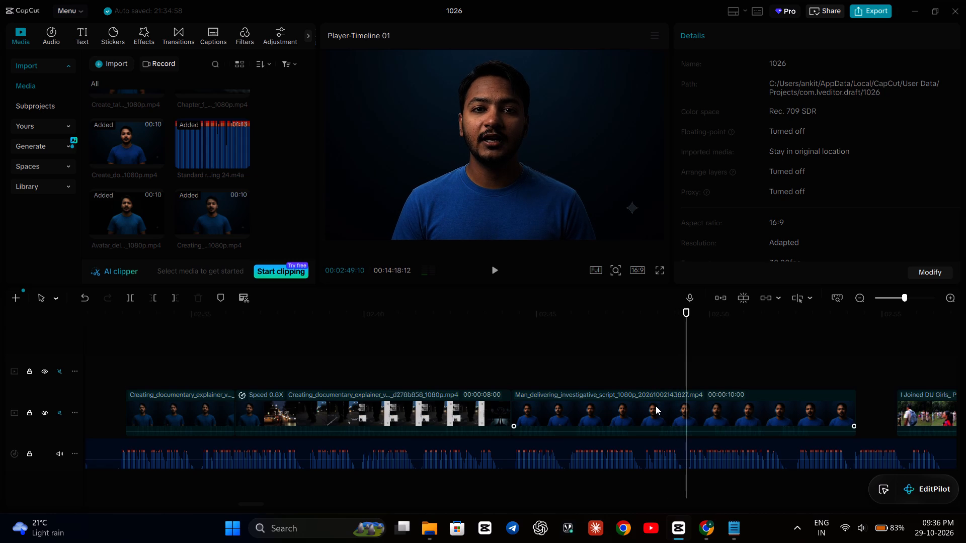
Replay the clip up to the narration pause and split the Man_delivering_investigative_script clip at 00:02:48:05.
click(594, 371)
key(space)
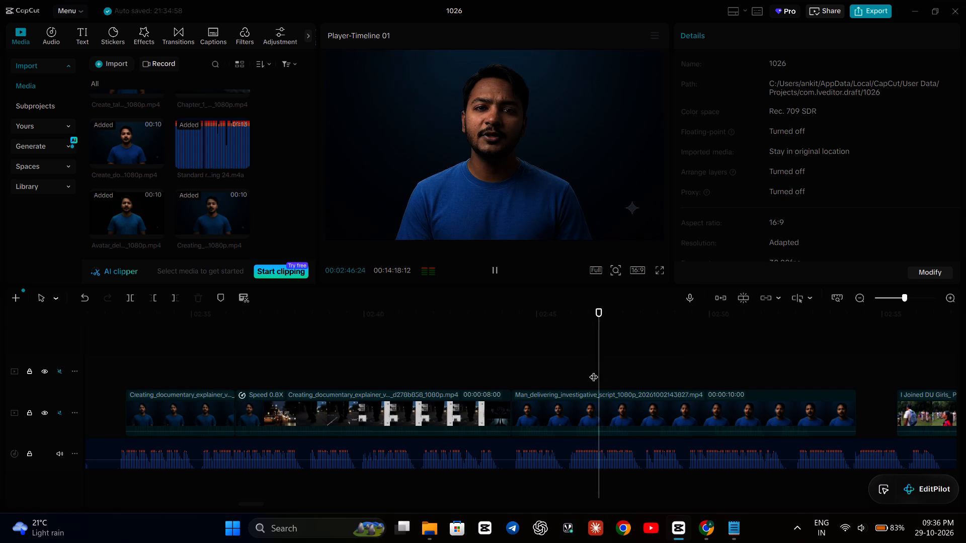
key(space)
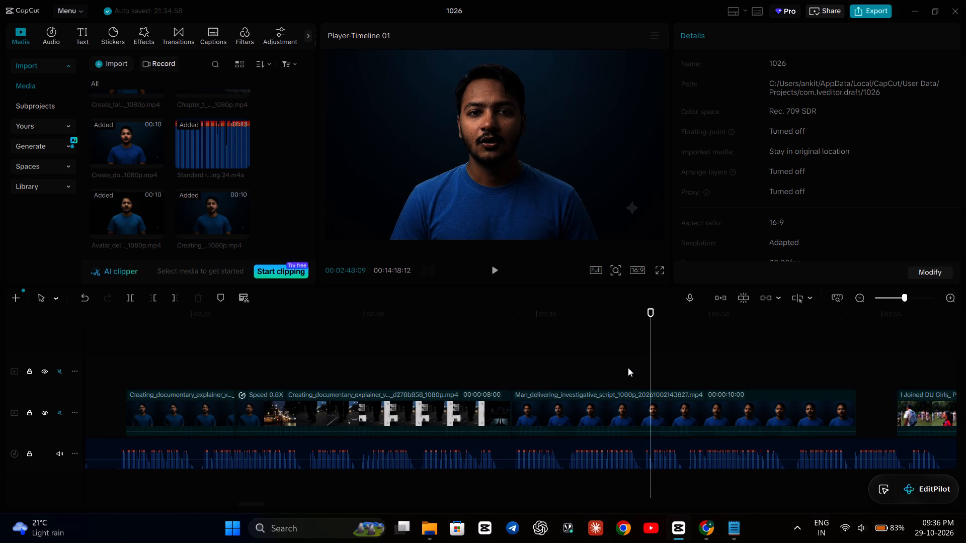
key(Left)
key(Left)
key(Left)
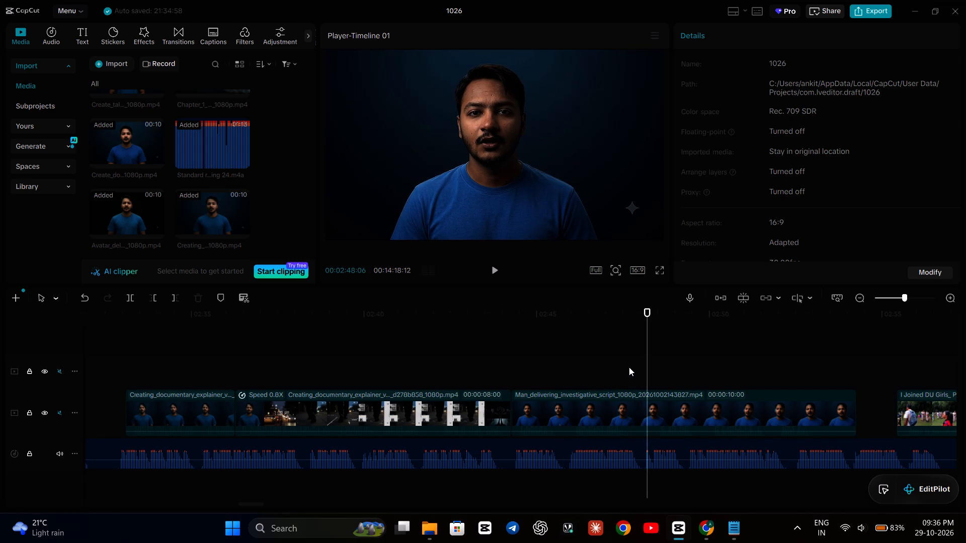
key(Left)
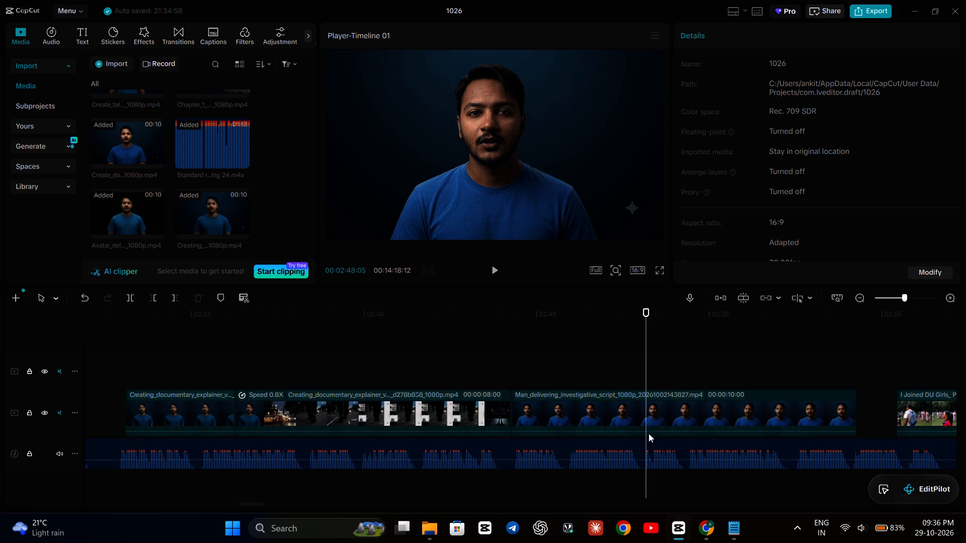
click(661, 413)
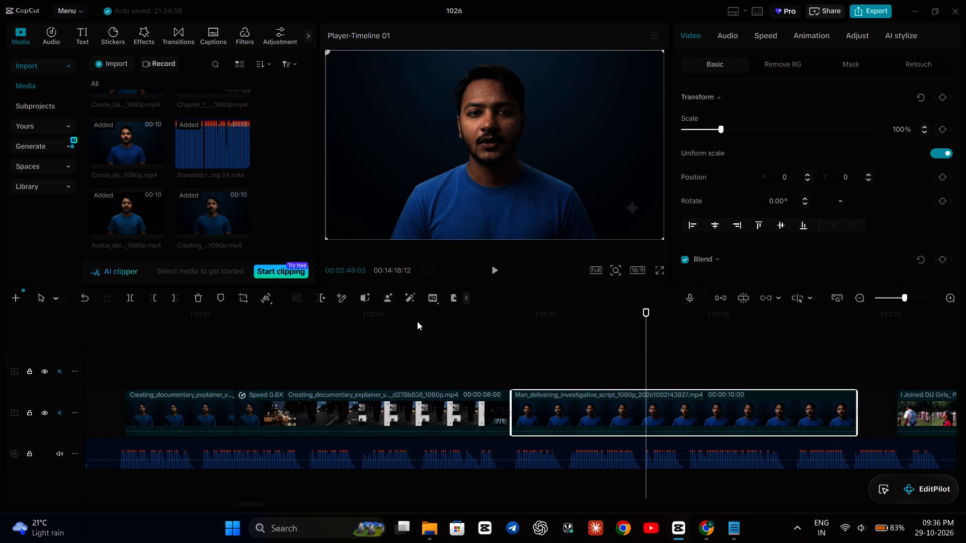
click(135, 298)
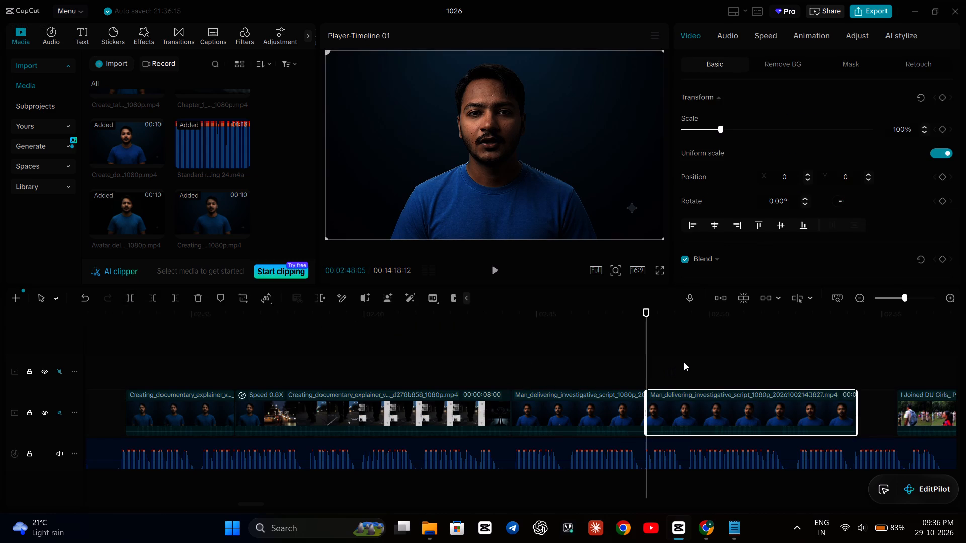
Split the second part of the Man_delivering_investigative_script clip at 00:02:49:20.
click(694, 349)
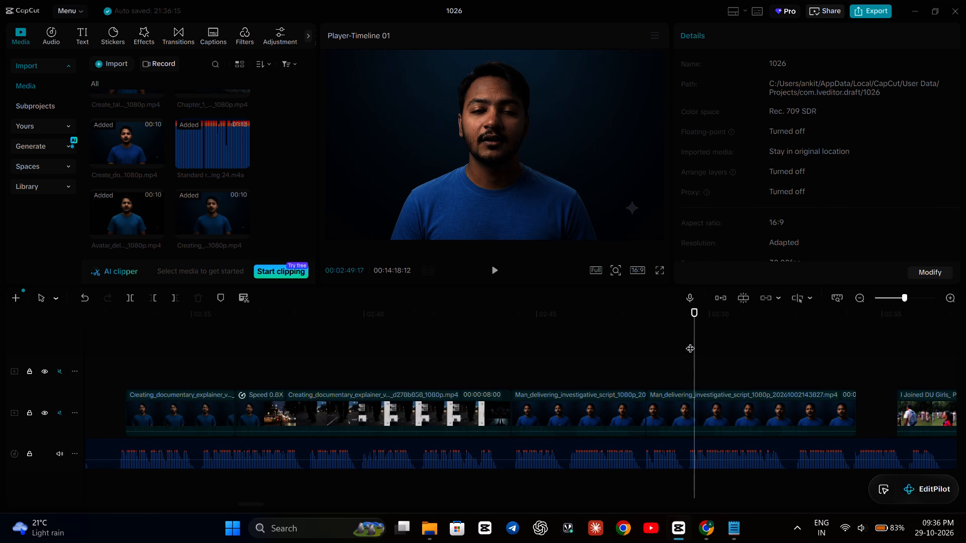
click(681, 397)
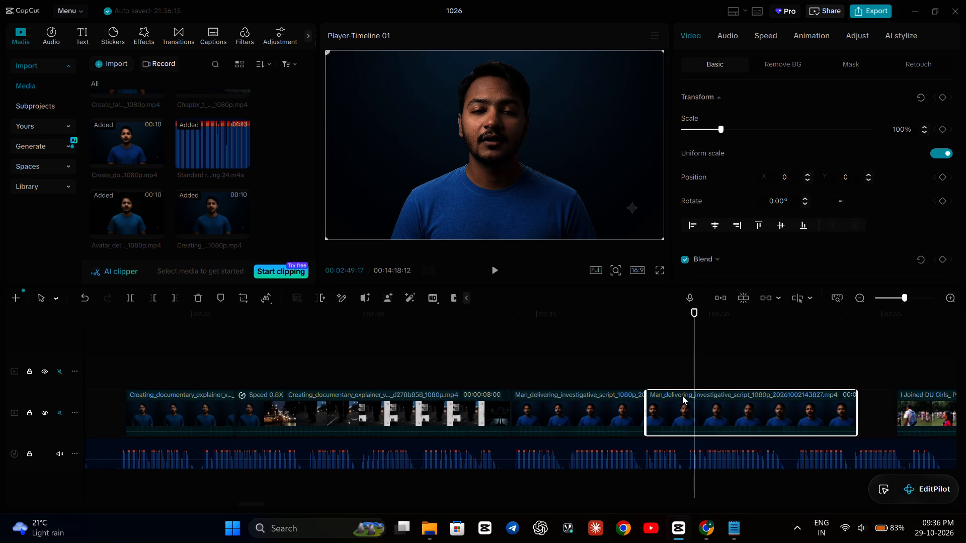
key(Right)
key(Right)
key(Right)
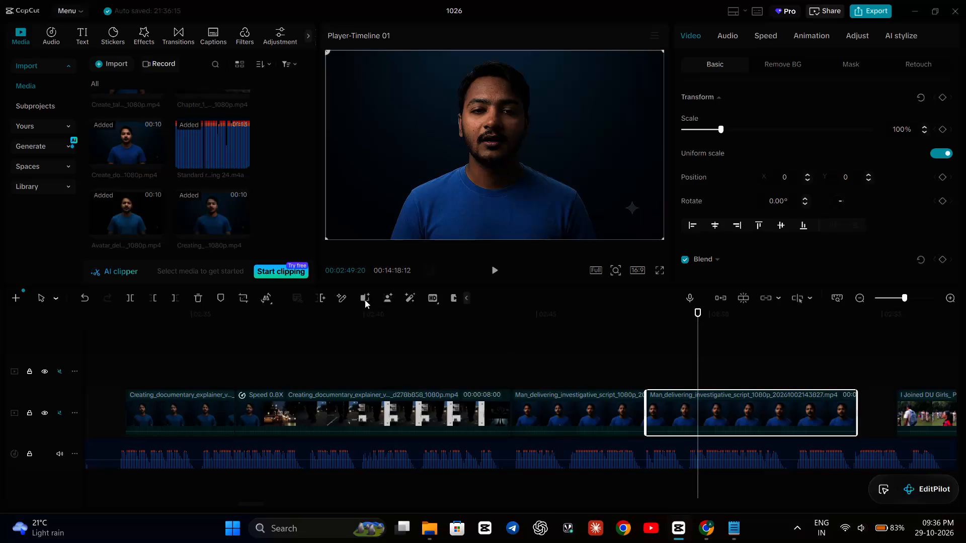
click(134, 298)
Set the speed of the short middle part of the clip to 1.10x and play it back against the narration.
click(666, 406)
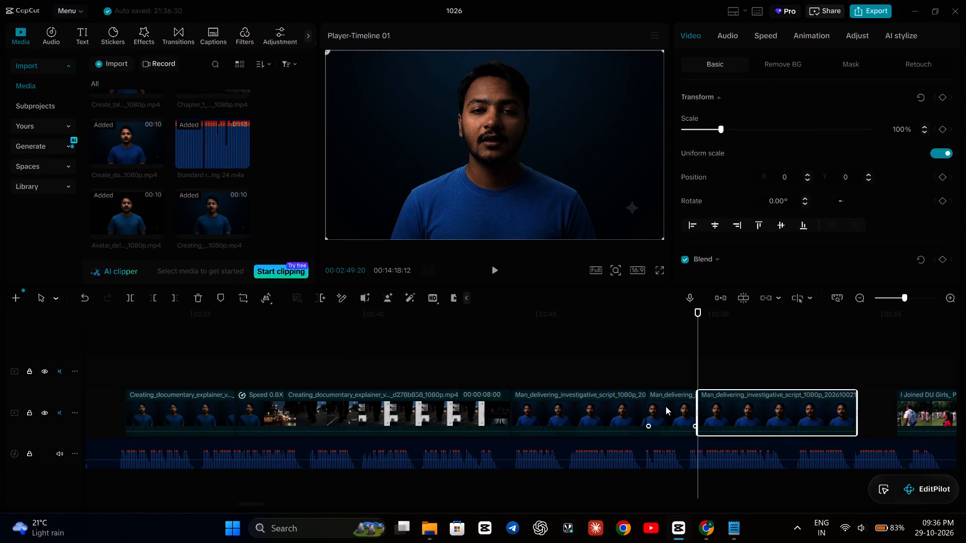
click(774, 34)
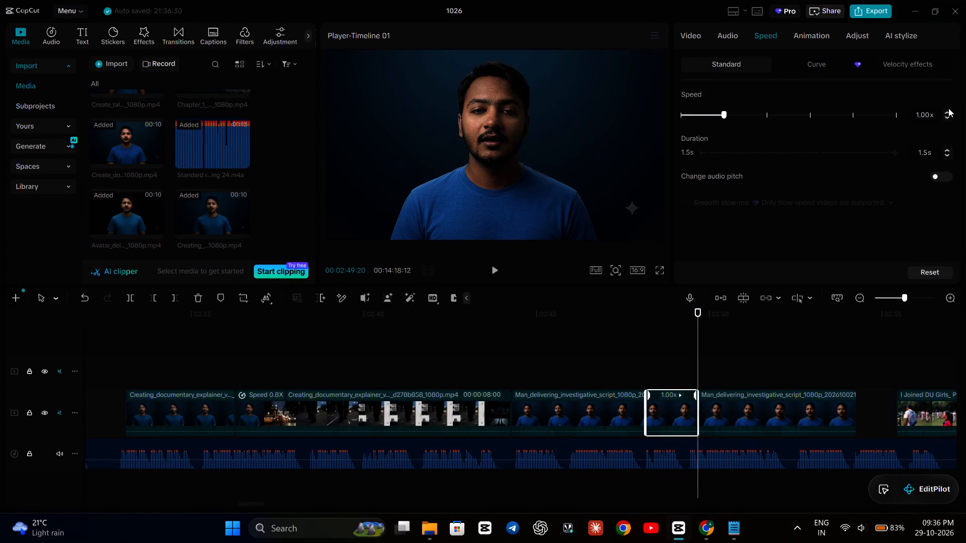
click(948, 108)
click(945, 113)
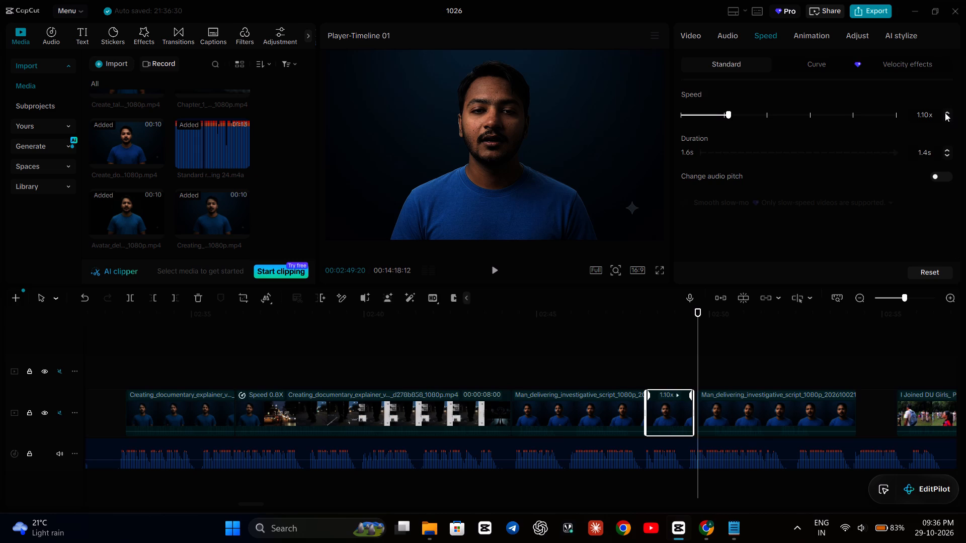
click(583, 337)
key(space)
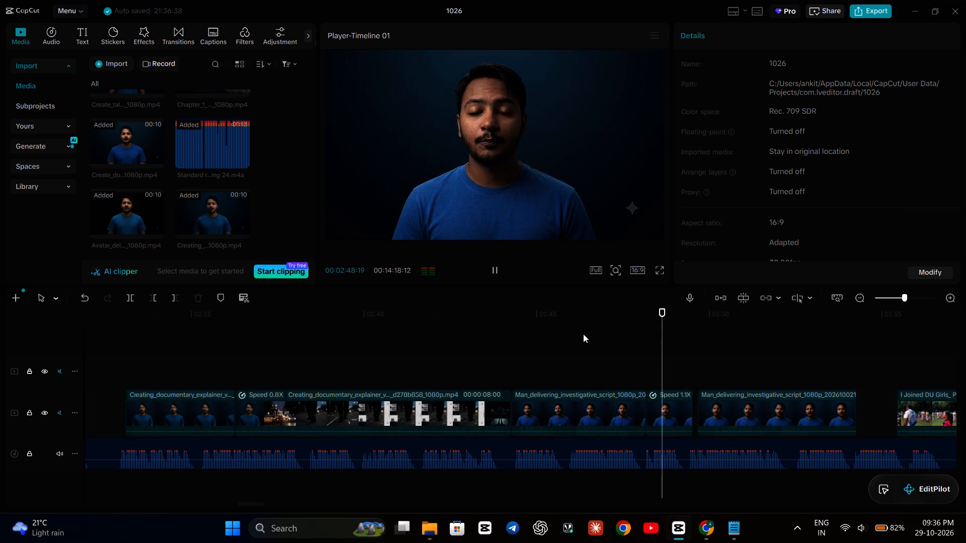
key(space)
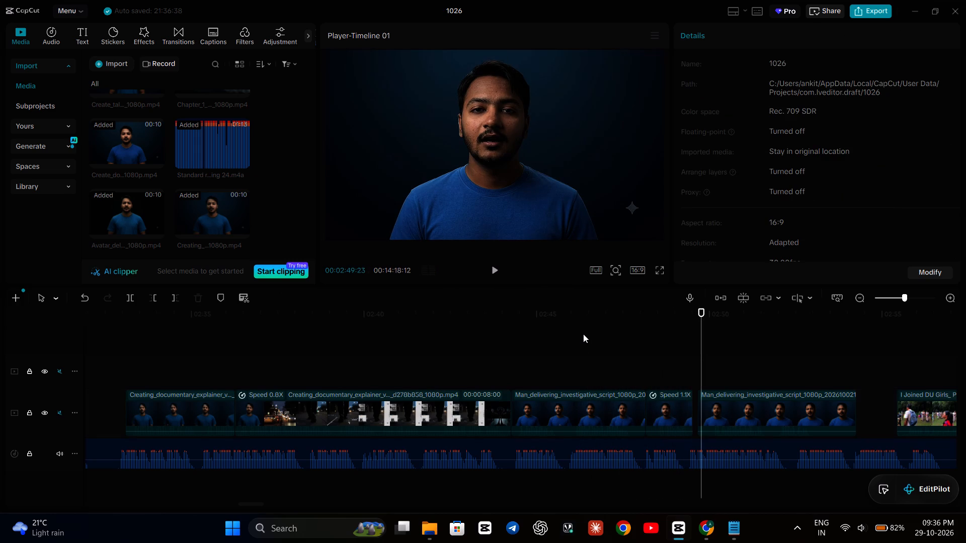
key(space)
key(space)
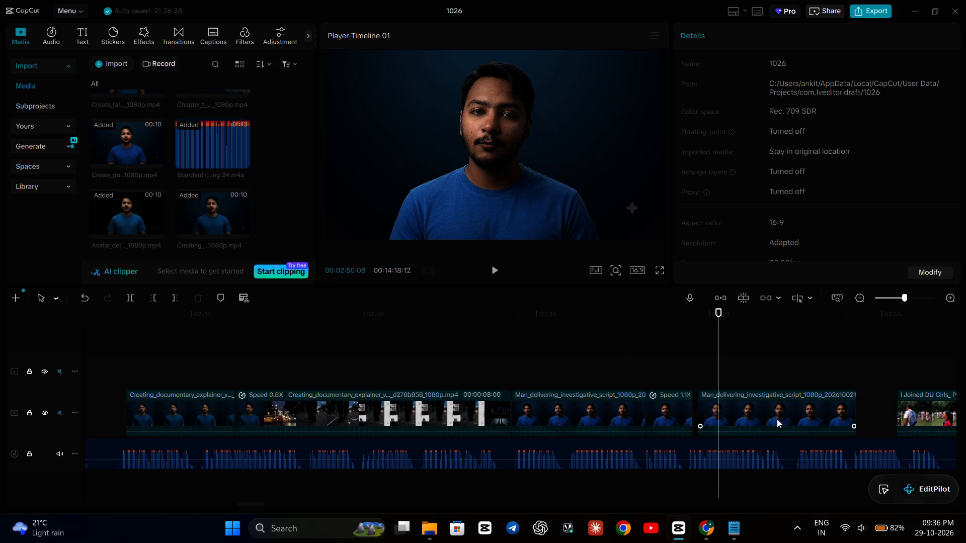
Move the last part of the clip earlier to close the gap after the middle part, and replay the section.
click(775, 413)
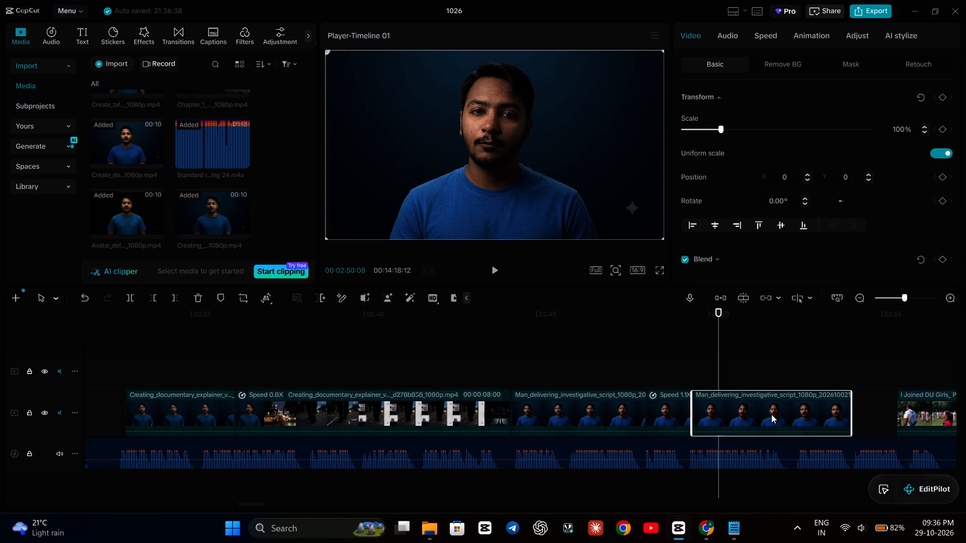
click(595, 356)
key(space)
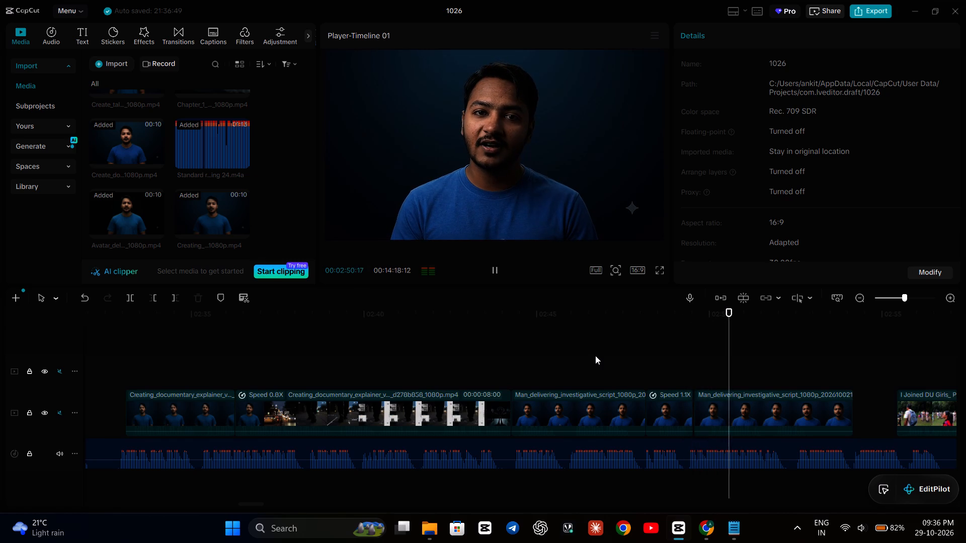
key(space)
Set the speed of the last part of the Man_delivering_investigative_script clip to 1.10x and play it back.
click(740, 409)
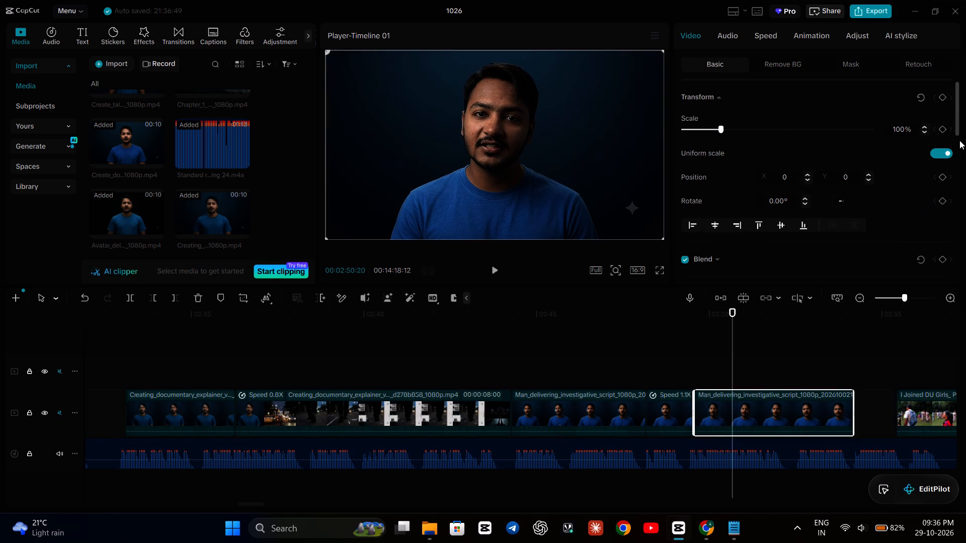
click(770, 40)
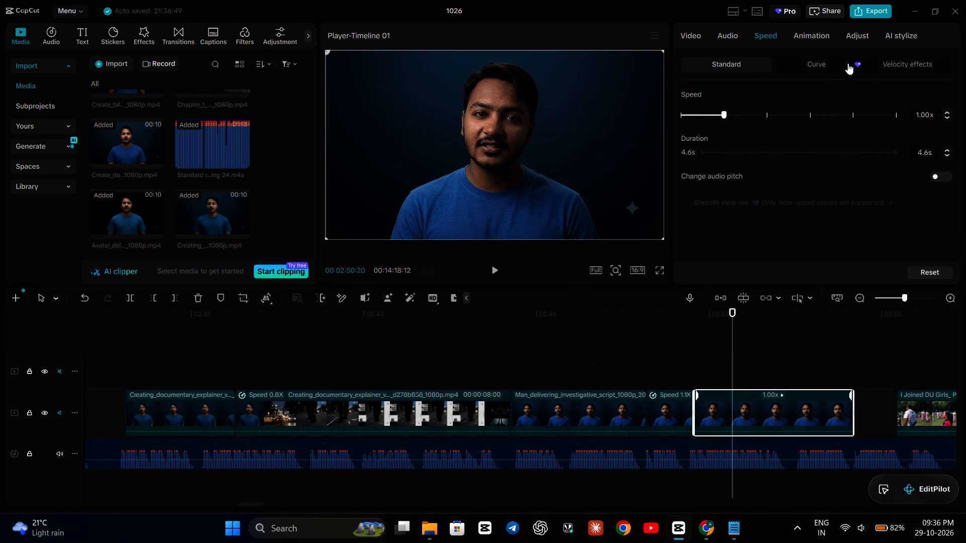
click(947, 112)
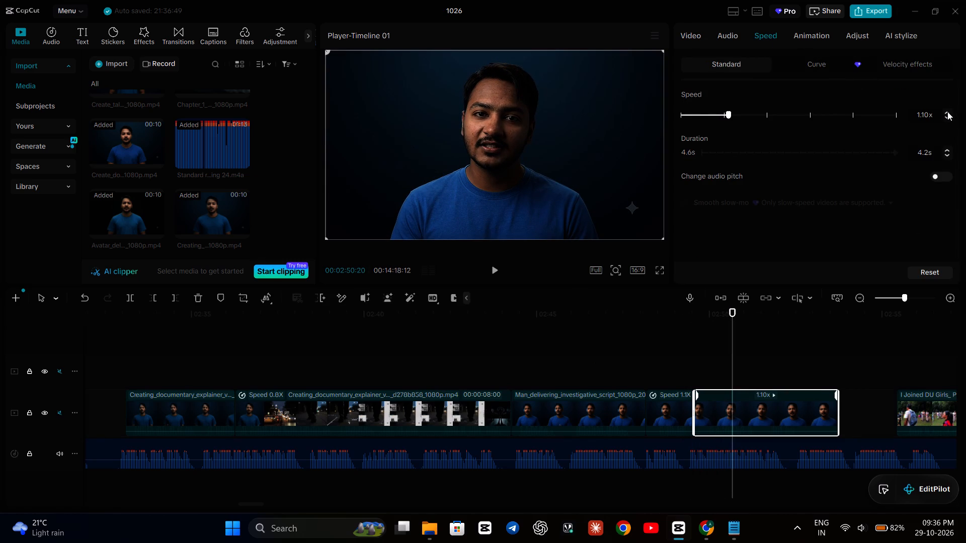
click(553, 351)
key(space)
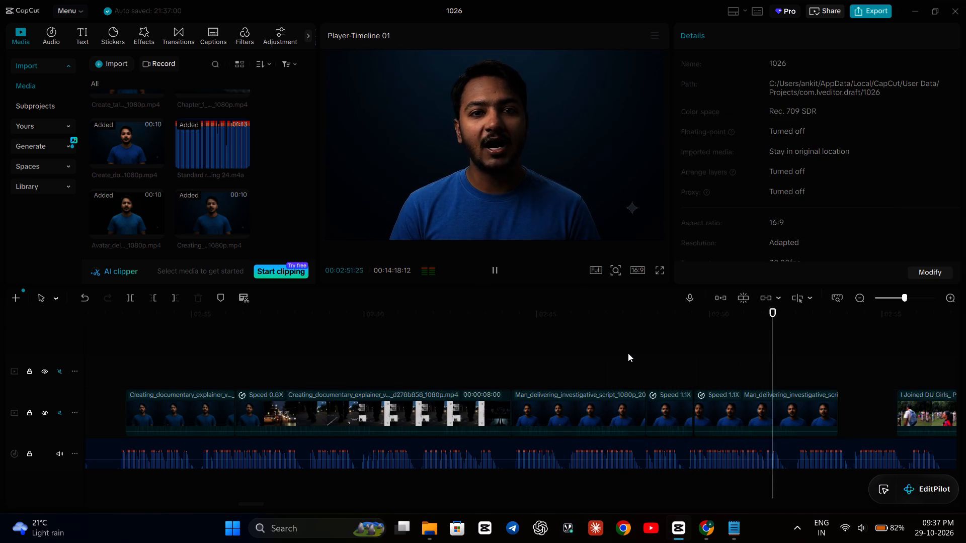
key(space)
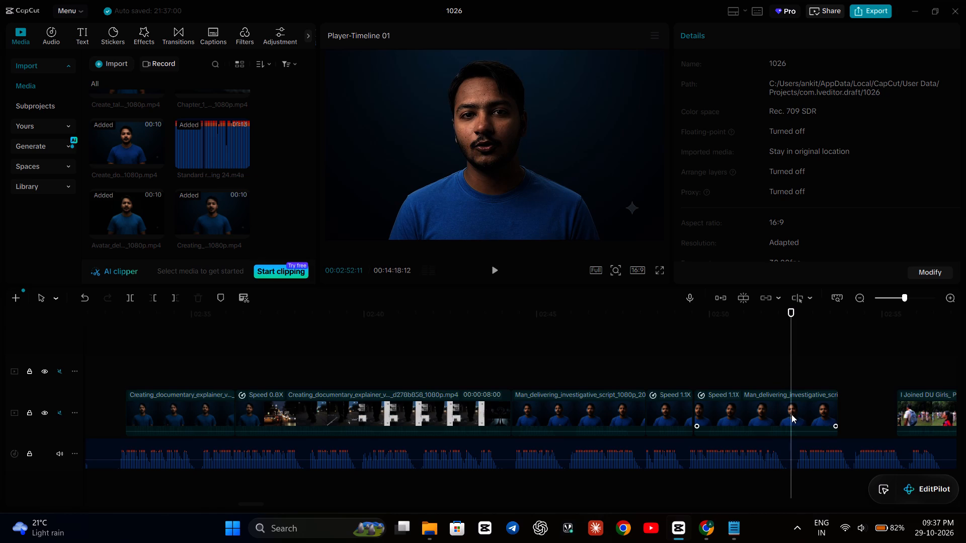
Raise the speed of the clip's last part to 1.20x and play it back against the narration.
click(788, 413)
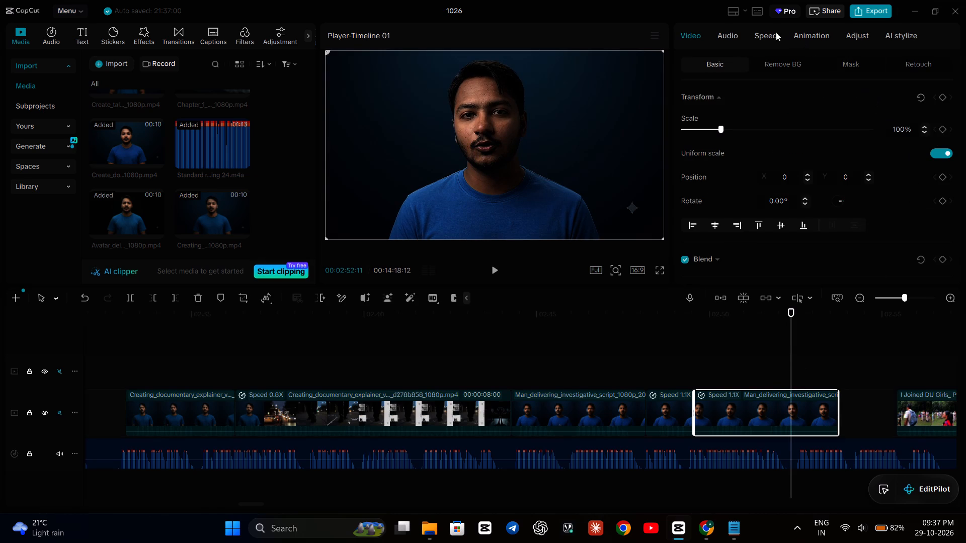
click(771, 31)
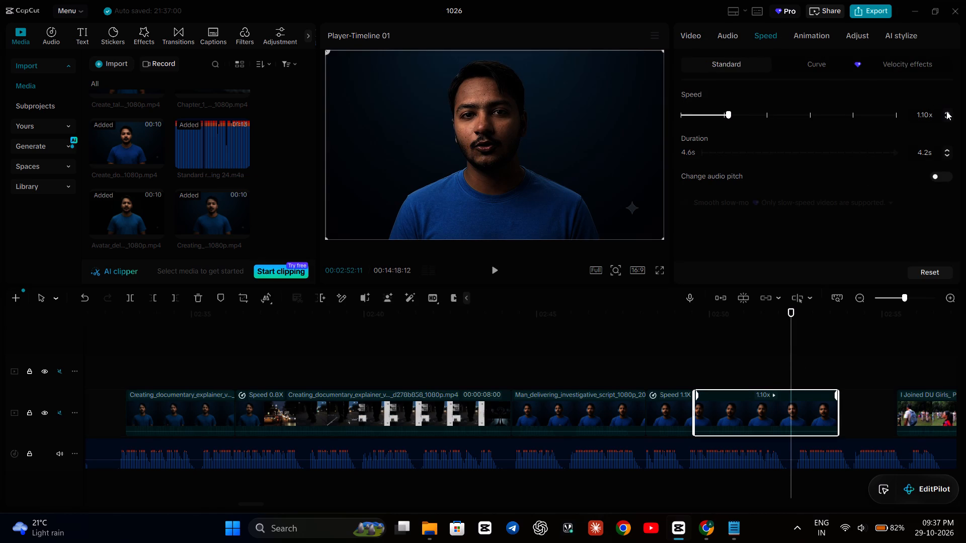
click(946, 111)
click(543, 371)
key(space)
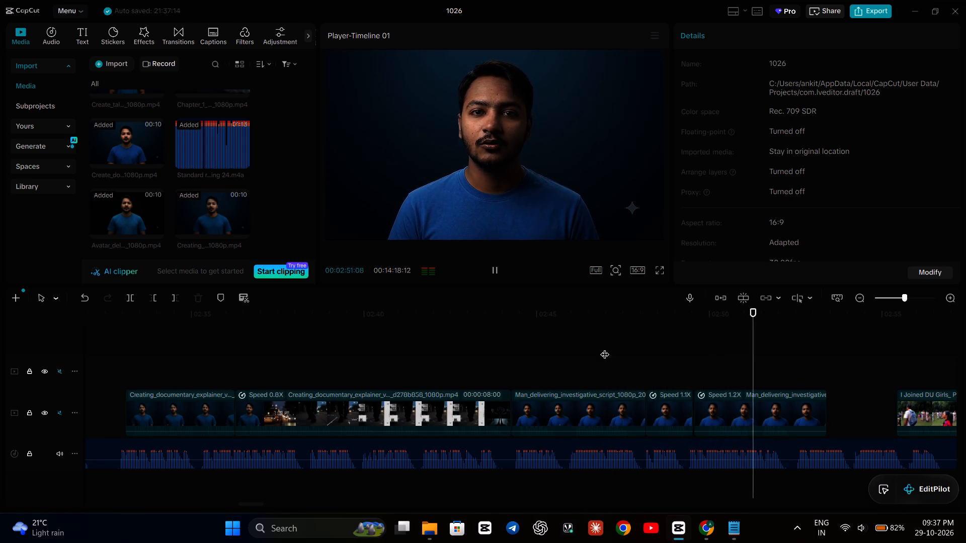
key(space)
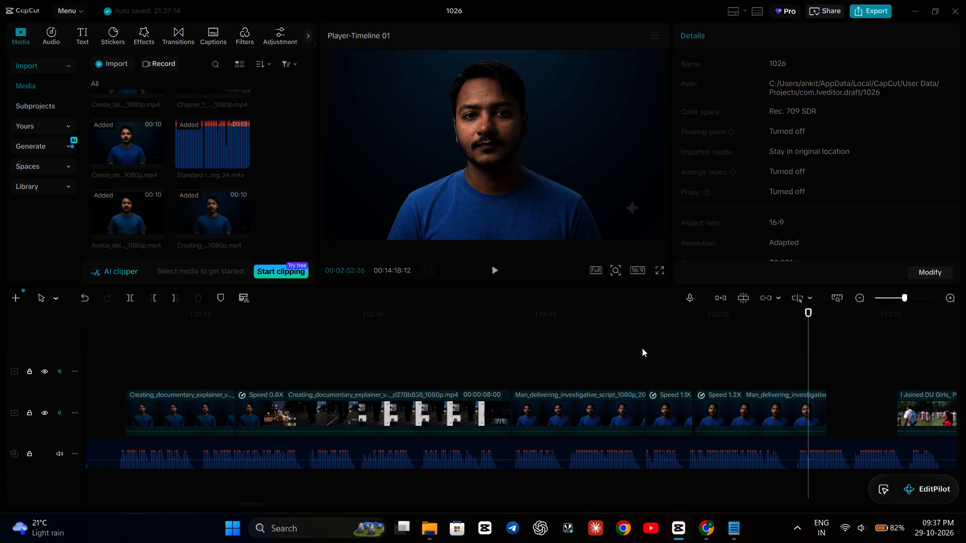
Raise the speed of the clip's last part to 1.30x and play it back against the narration.
click(731, 404)
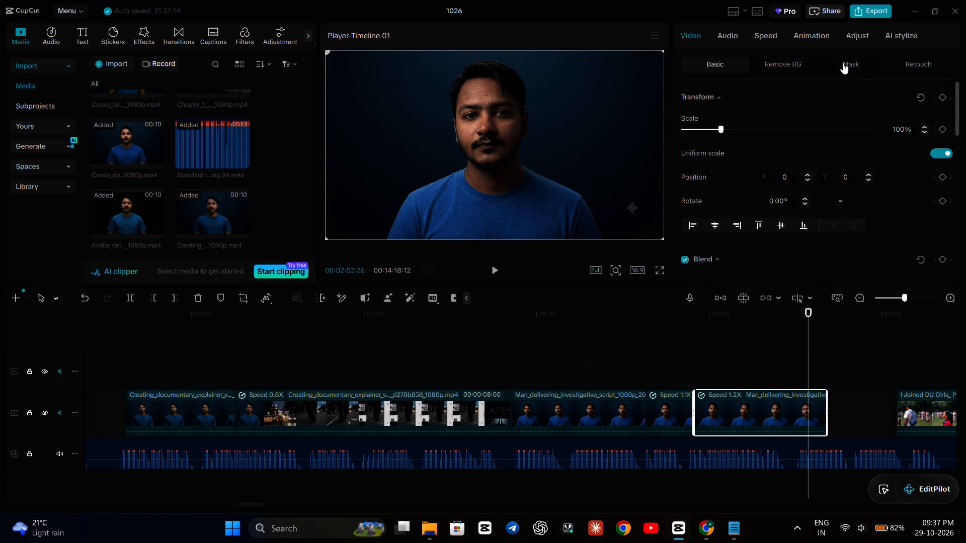
click(775, 39)
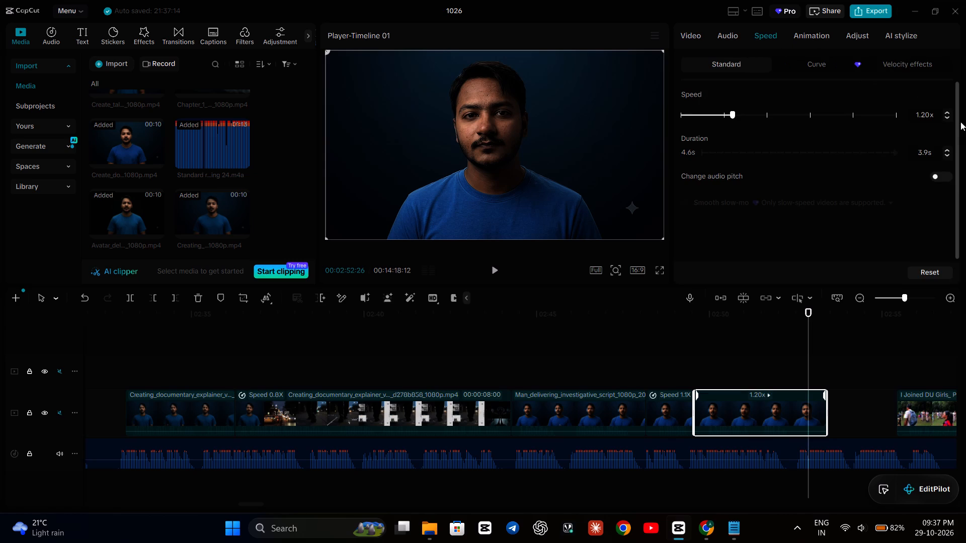
click(949, 109)
click(945, 112)
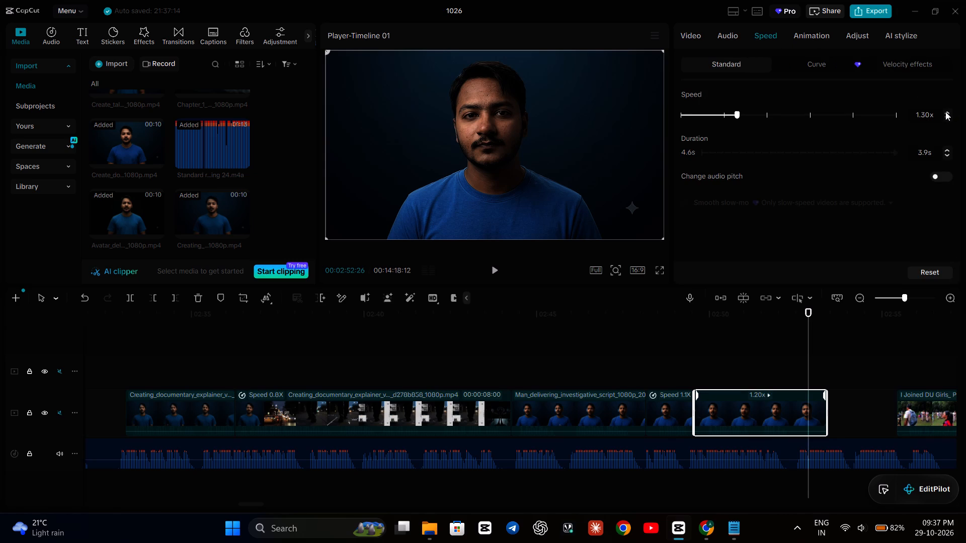
click(602, 363)
key(space)
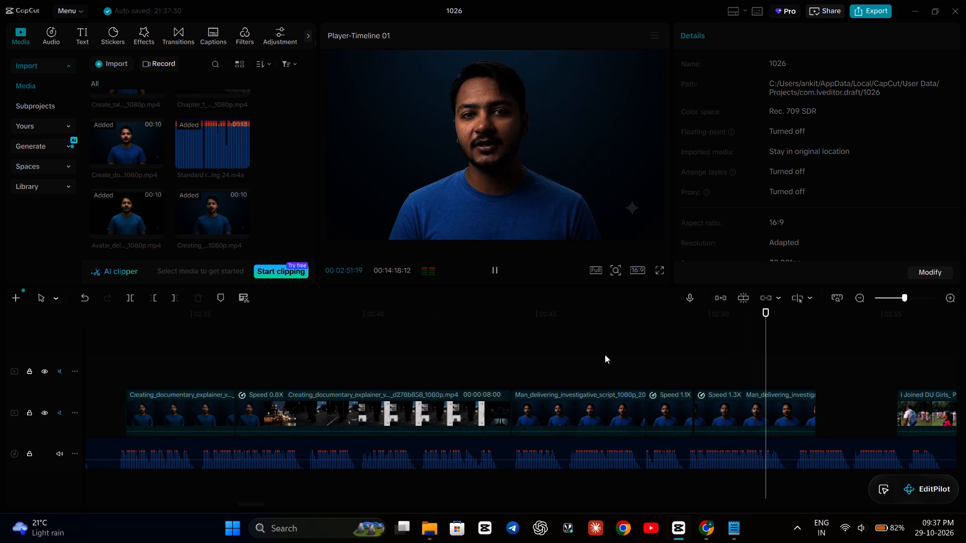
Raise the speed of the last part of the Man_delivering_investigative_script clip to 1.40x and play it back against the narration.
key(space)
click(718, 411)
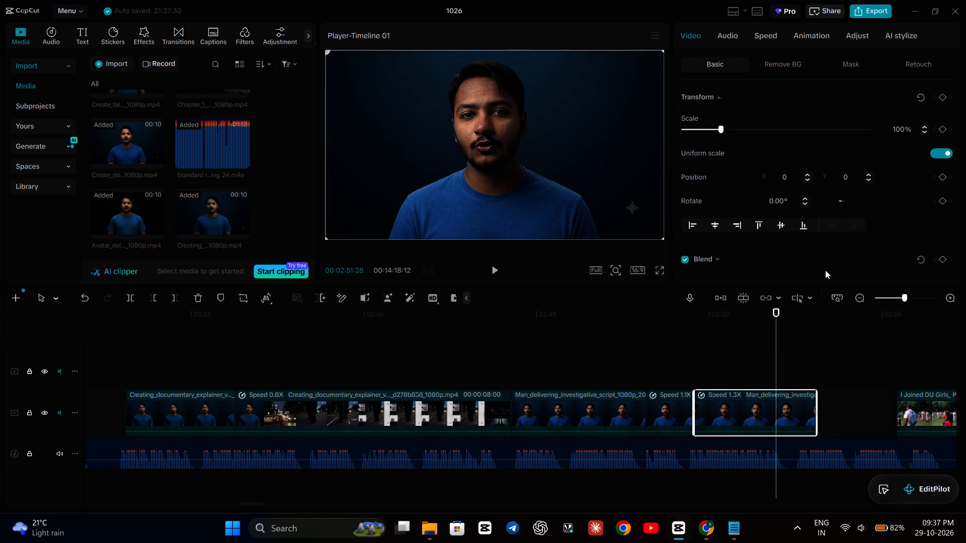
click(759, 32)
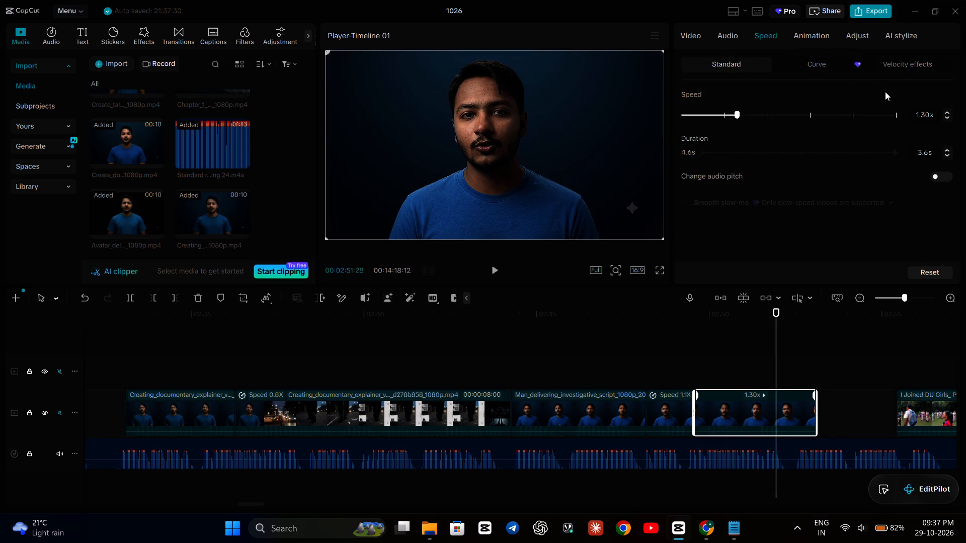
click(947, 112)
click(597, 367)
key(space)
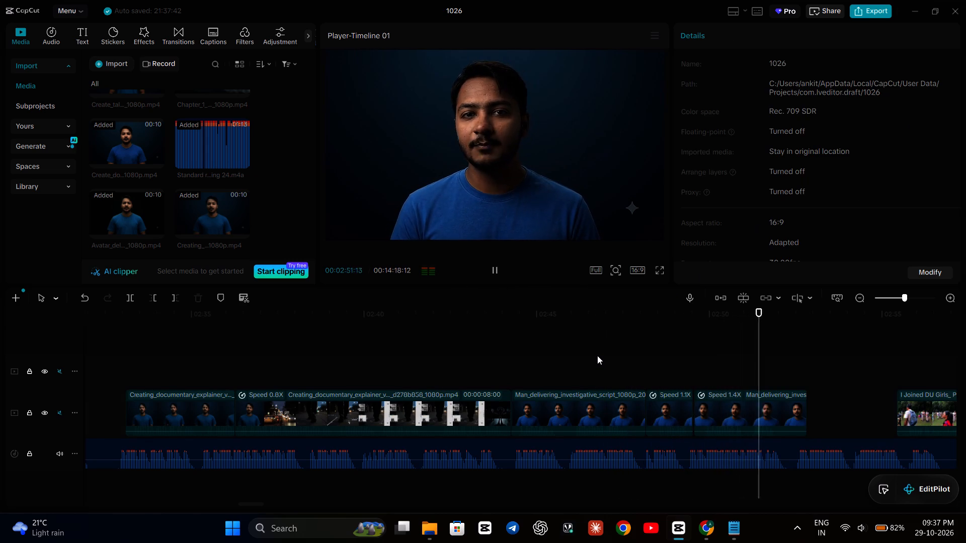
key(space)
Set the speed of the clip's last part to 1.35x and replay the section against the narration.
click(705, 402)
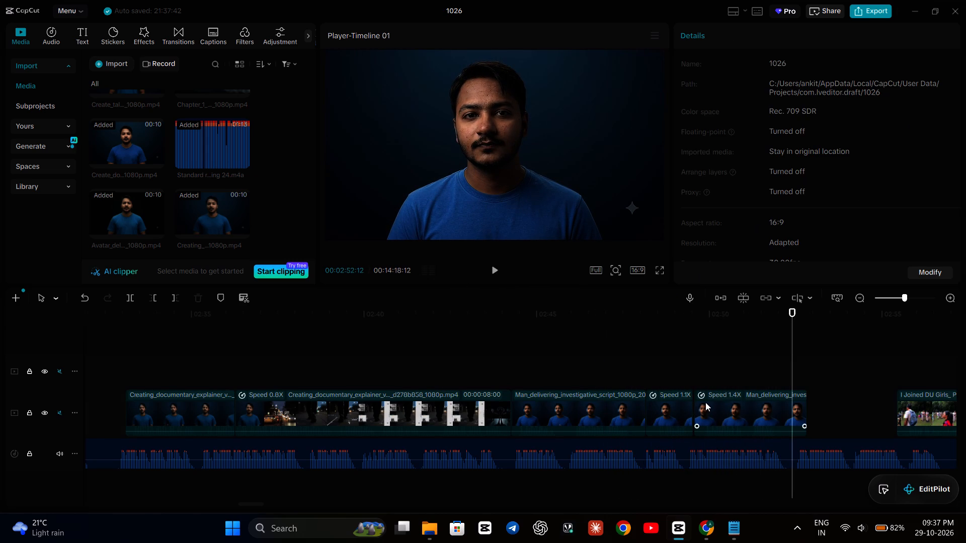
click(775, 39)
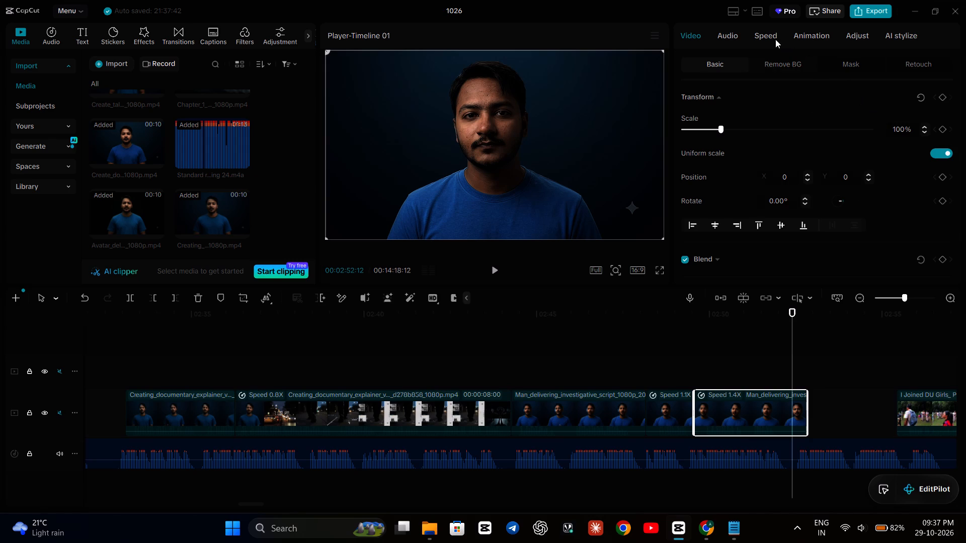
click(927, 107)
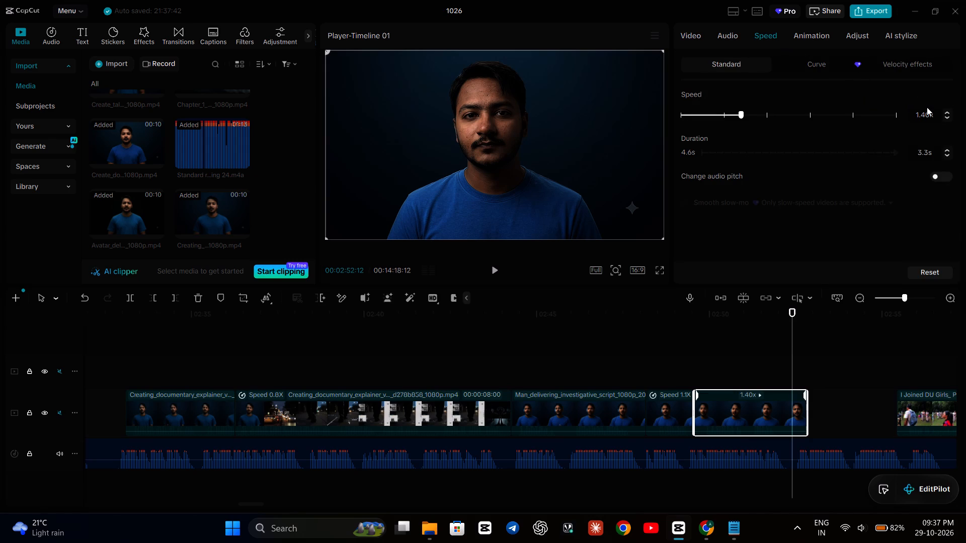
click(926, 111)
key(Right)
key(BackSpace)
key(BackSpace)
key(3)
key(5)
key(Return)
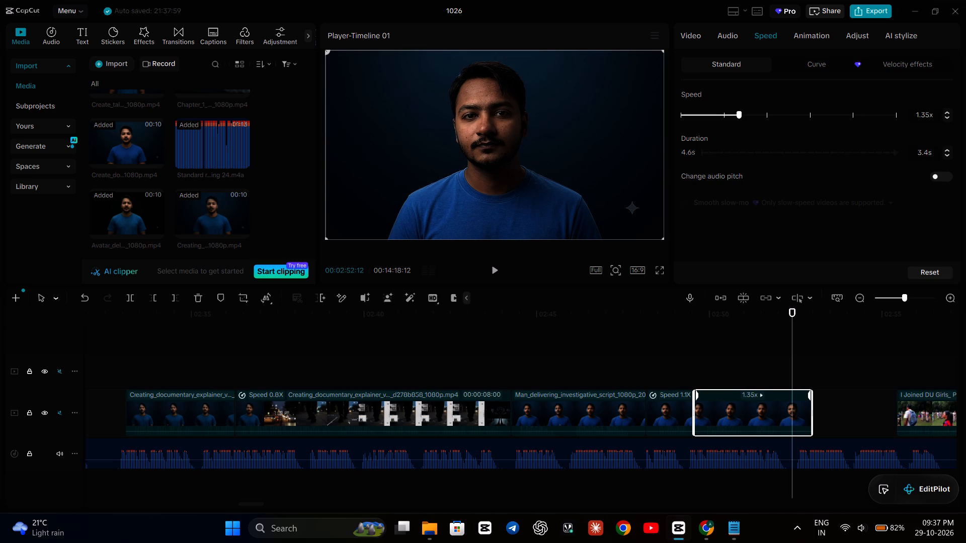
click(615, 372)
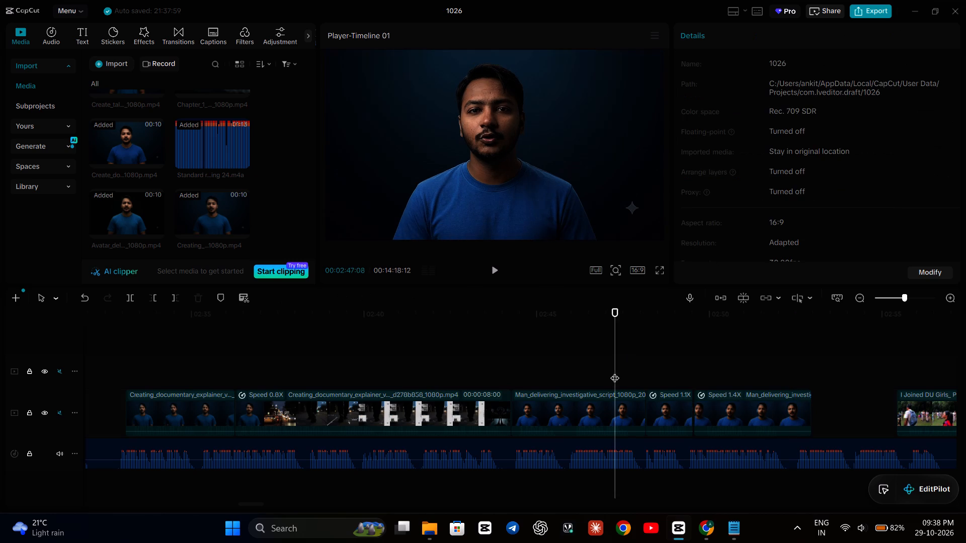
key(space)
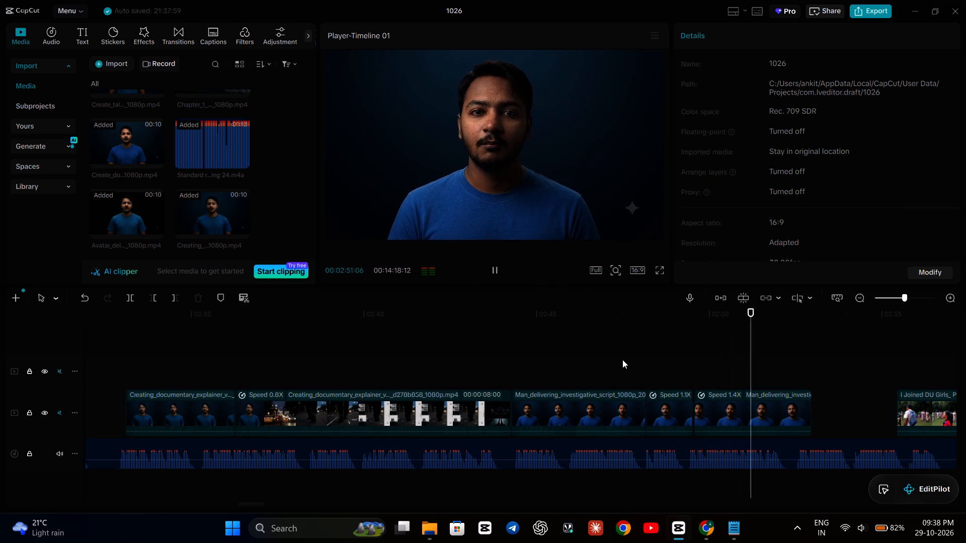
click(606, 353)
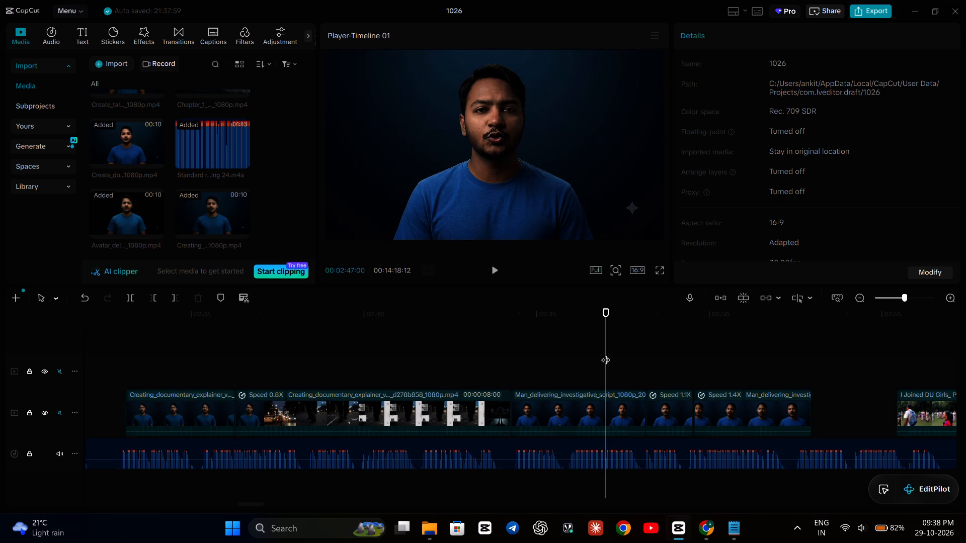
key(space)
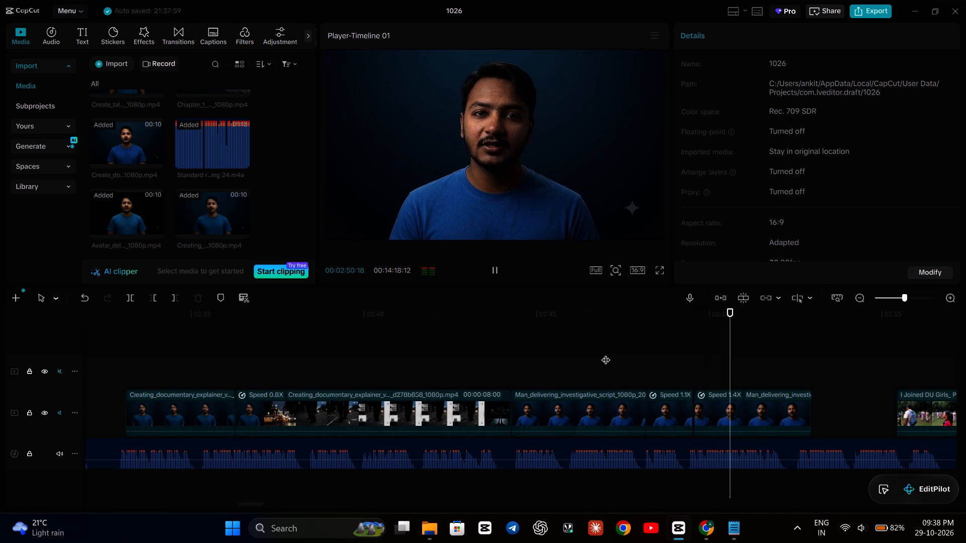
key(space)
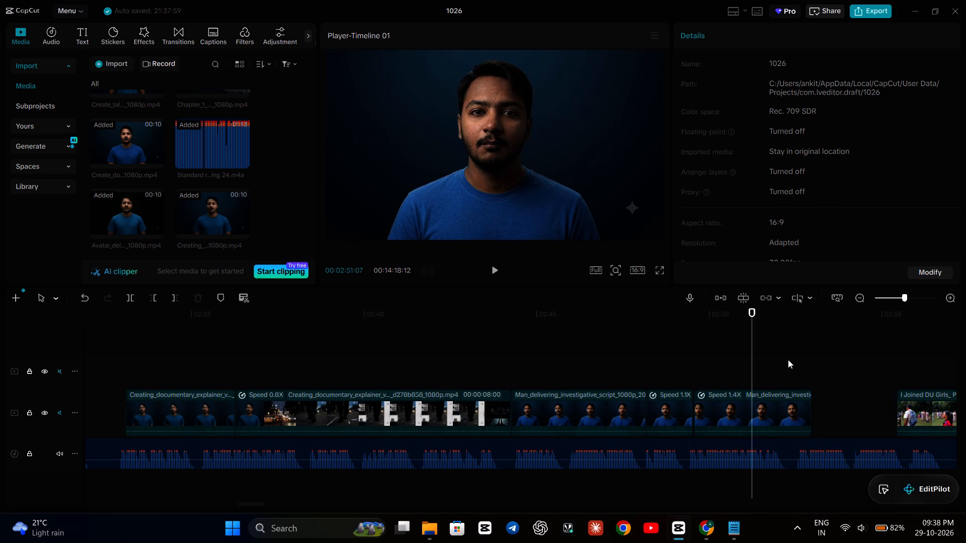
Set the speed of the clip's last part to 1.37x and play the whole clip back against the narration.
click(733, 403)
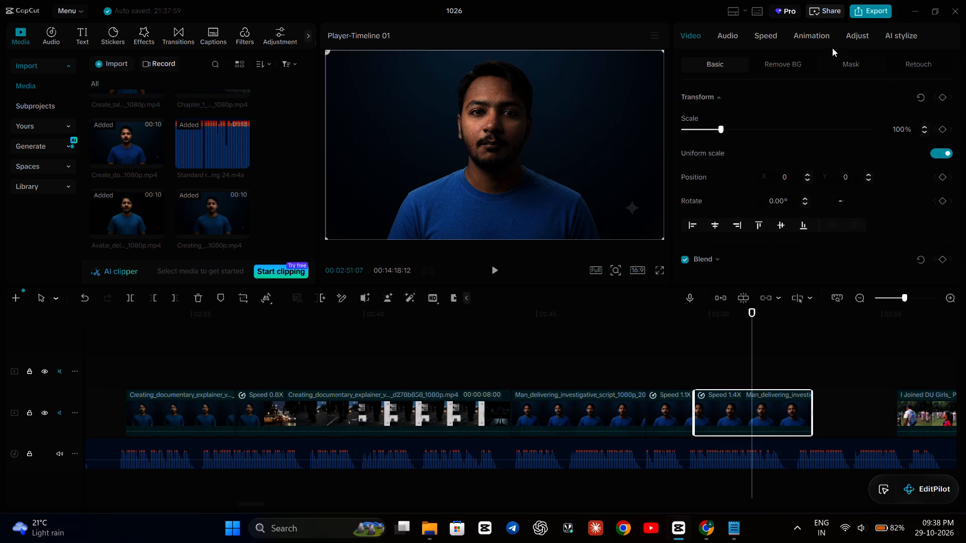
click(765, 36)
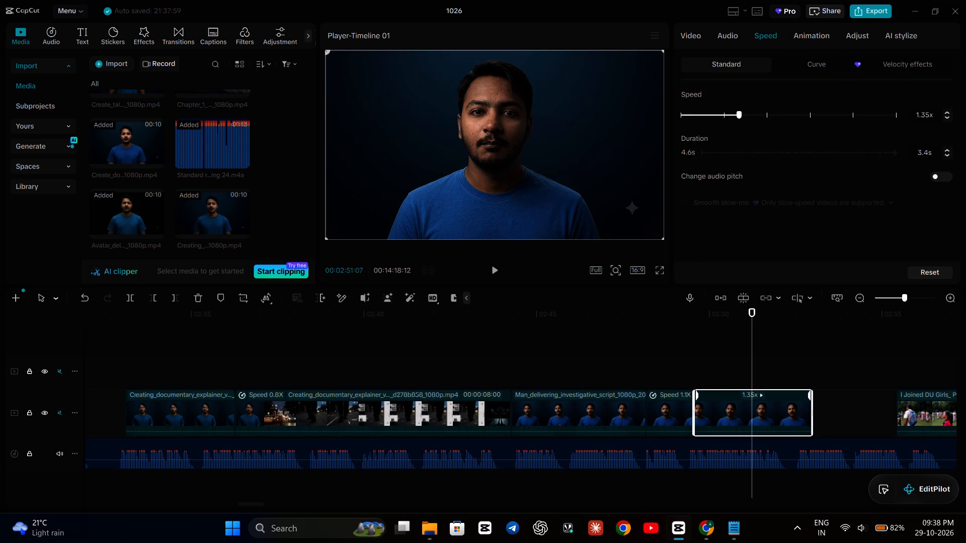
click(926, 114)
key(Right)
key(BackSpace)
key(7)
key(Return)
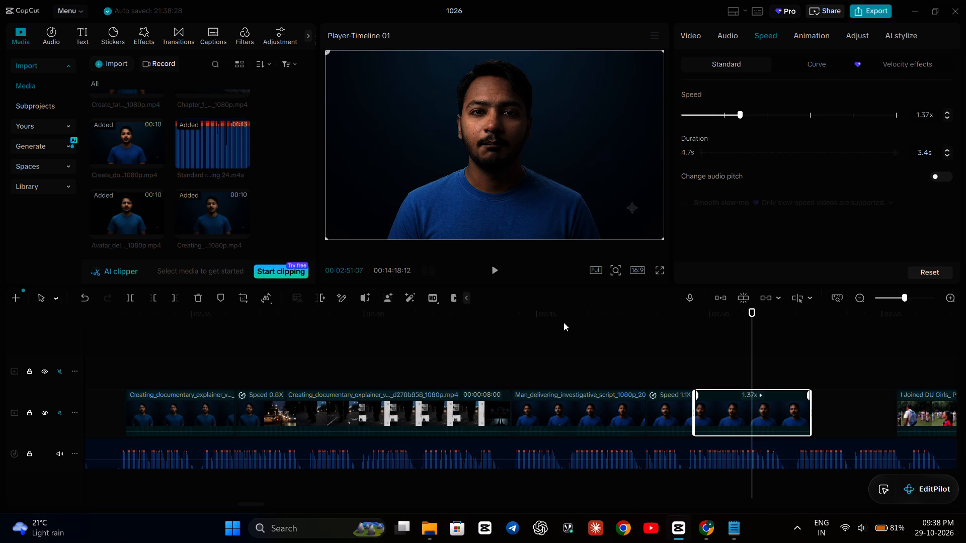
click(543, 346)
key(space)
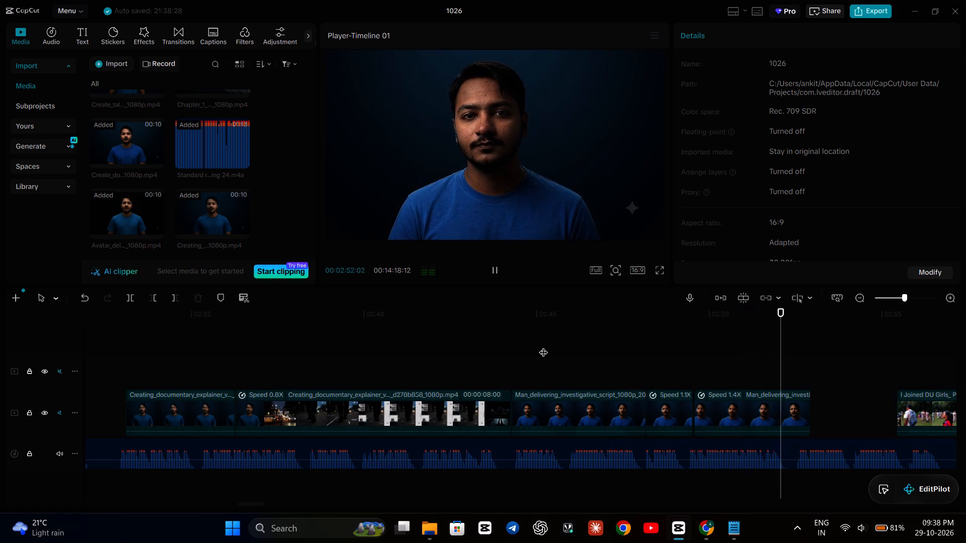
key(space)
Replay the middle part and the start of the last part in short bursts to check lip sync with the narration.
click(622, 366)
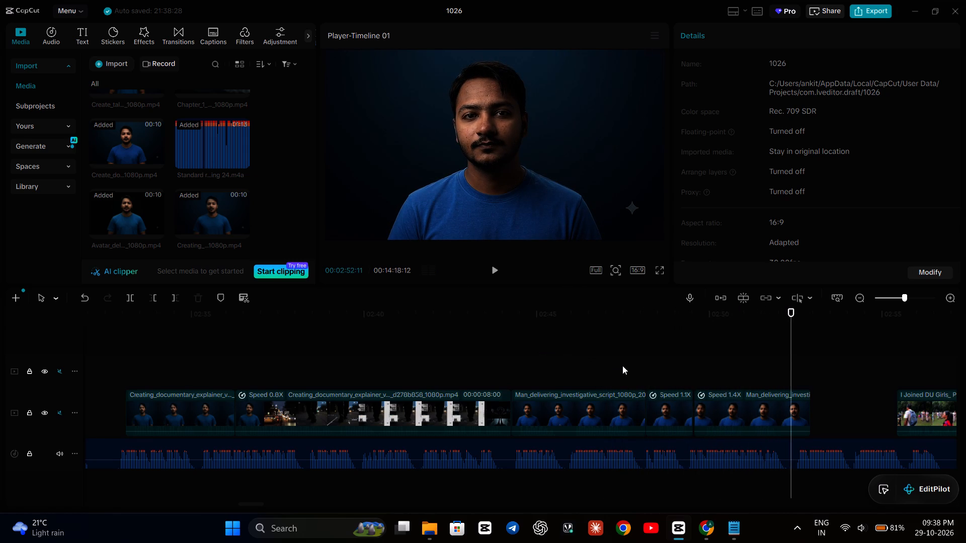
key(space)
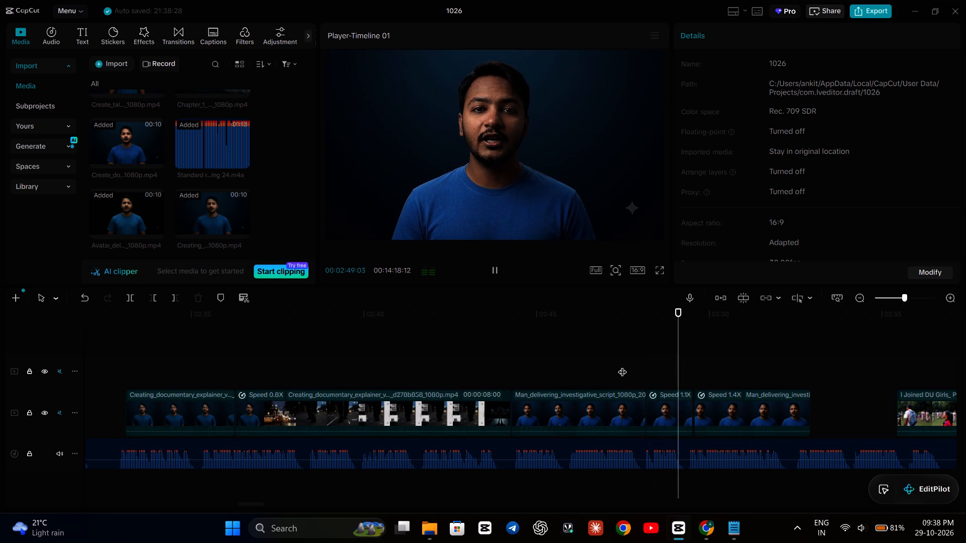
key(space)
key(space)
key(space)
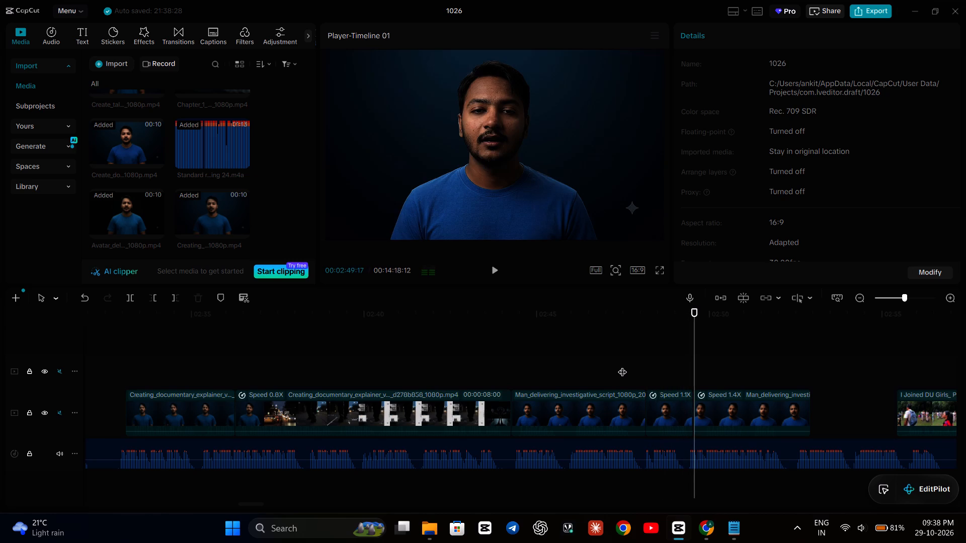
key(space)
key(space)
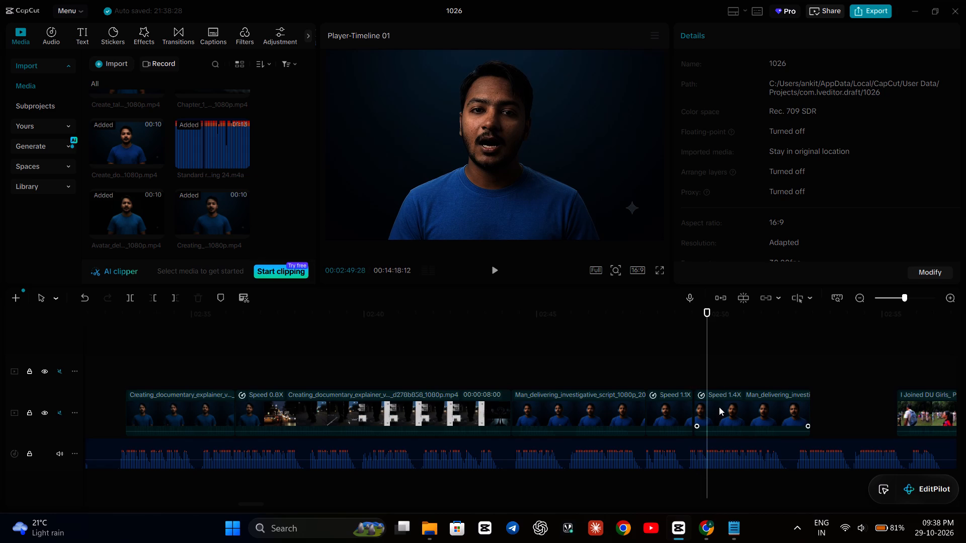
Replay the end of the clip's first part and its cut into the middle part in short bursts, checking sync with the narration.
click(635, 367)
key(space)
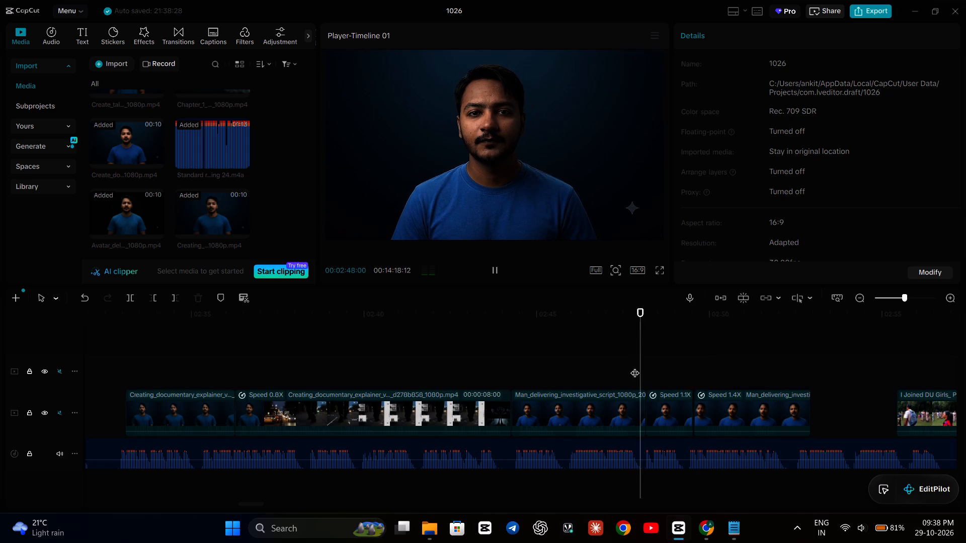
key(space)
key(space)
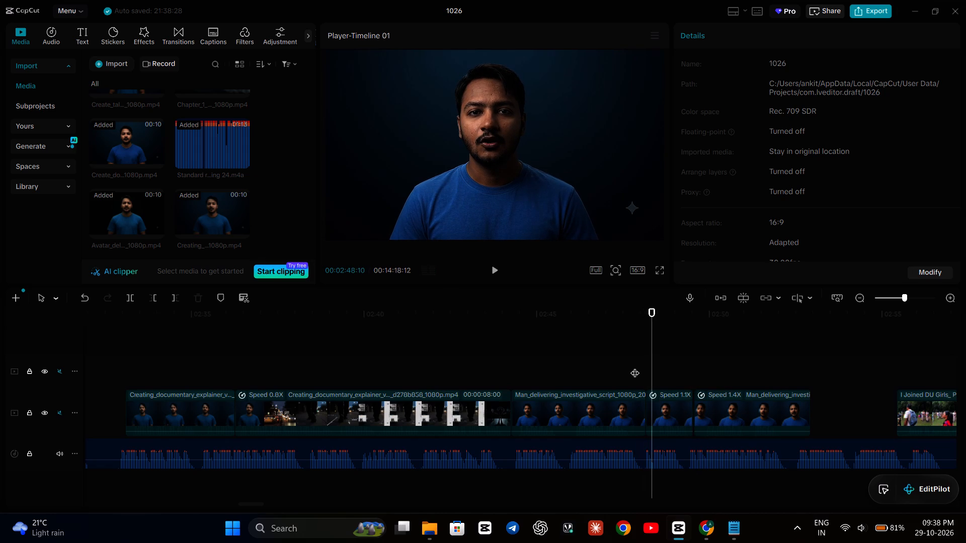
key(space)
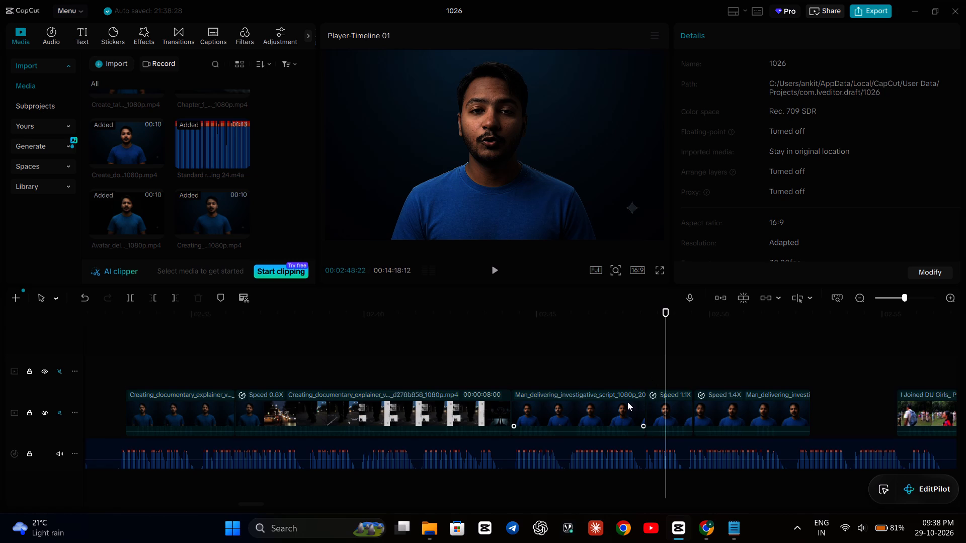
click(598, 374)
key(space)
key(space)
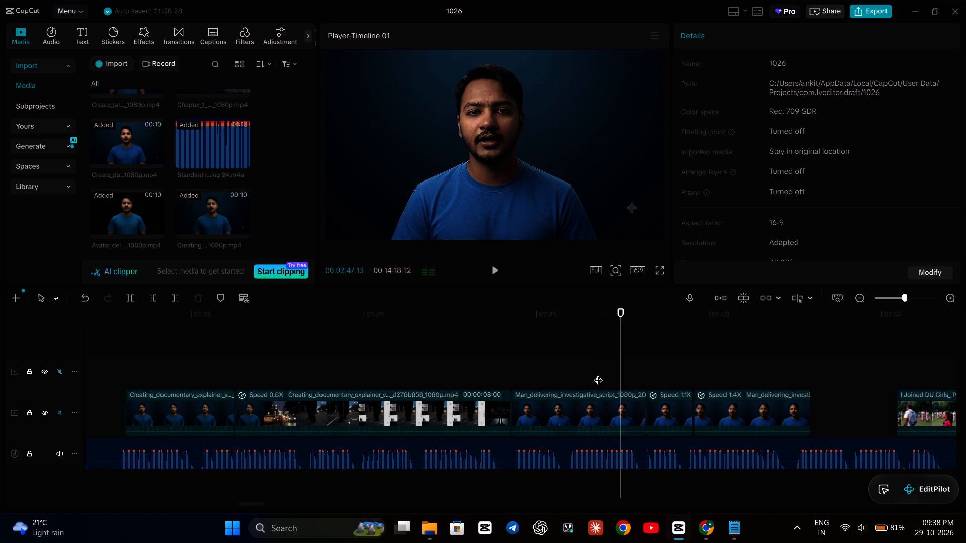
key(space)
key(space)
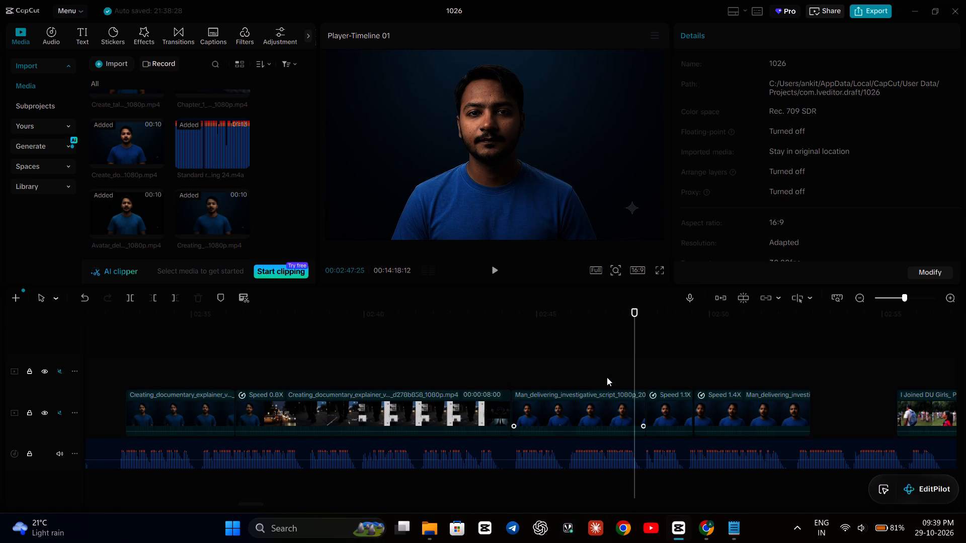
key(space)
key(space)
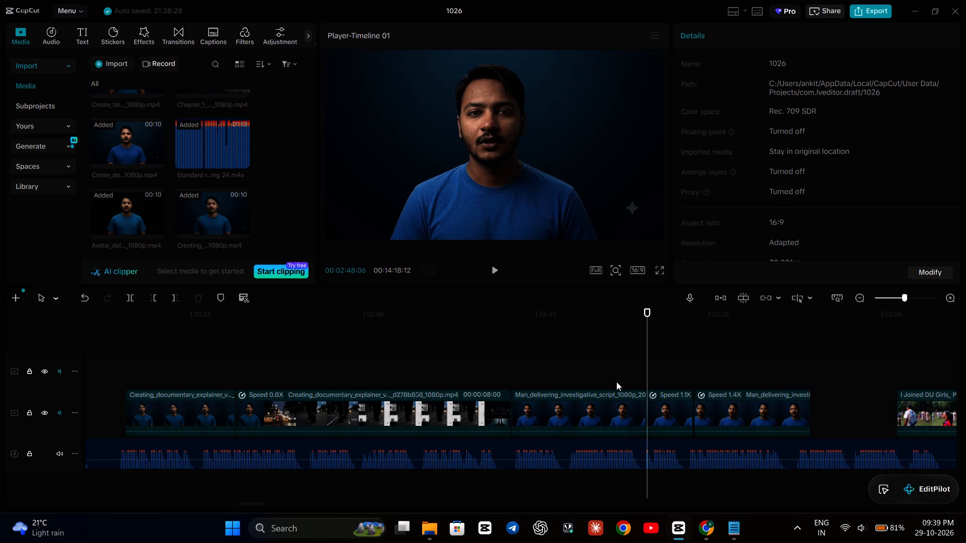
click(620, 404)
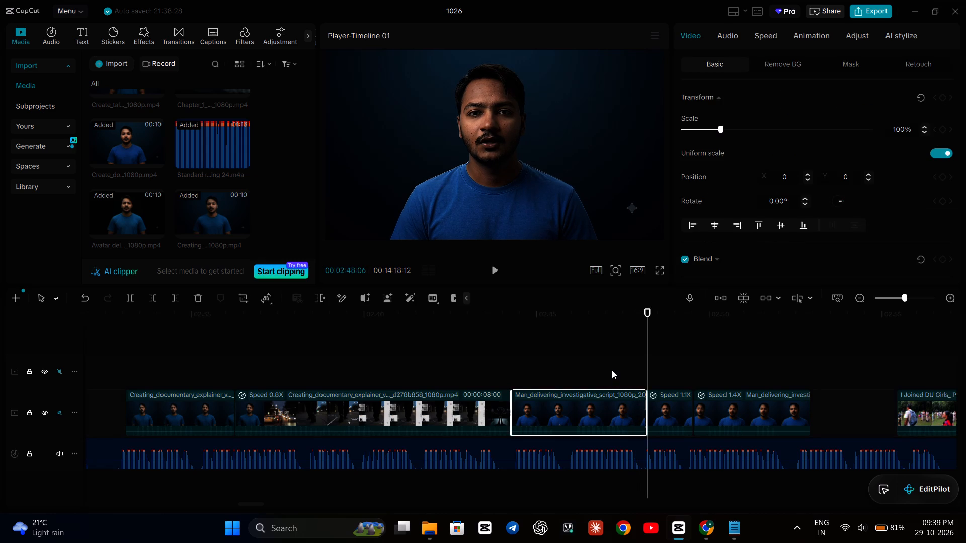
click(612, 370)
key(space)
key(space)
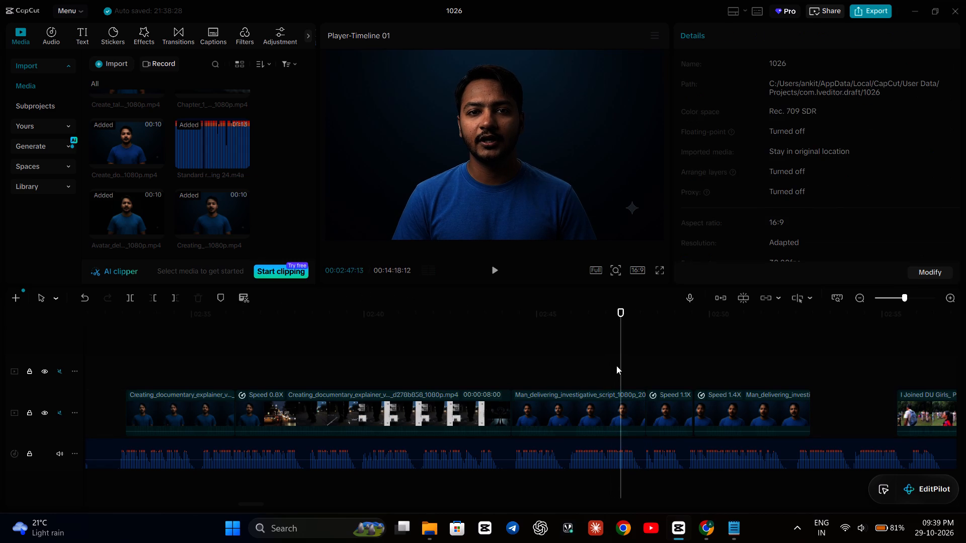
Split the first part of the Man_delivering_investigative_script clip at 00:02:47:13 and set the new short piece's speed to 1.20x.
click(603, 410)
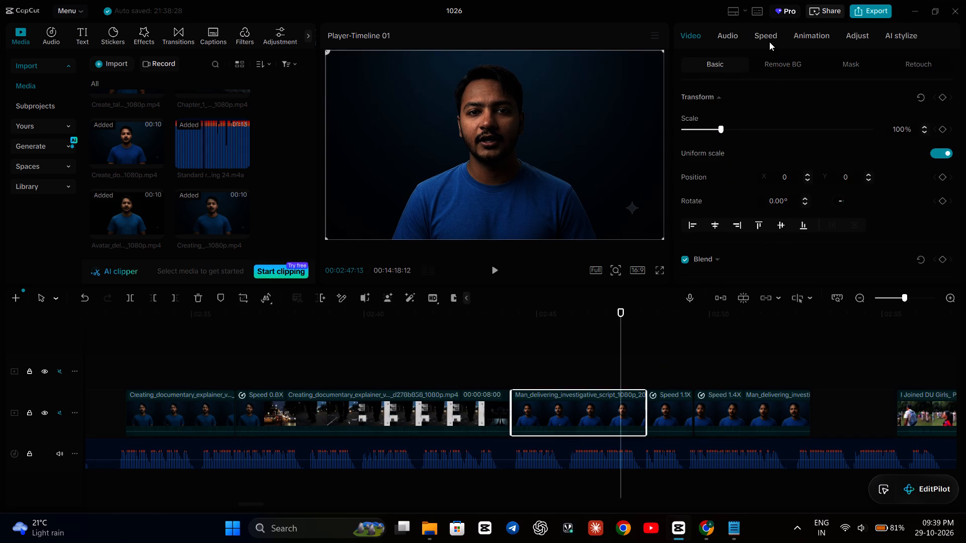
click(767, 40)
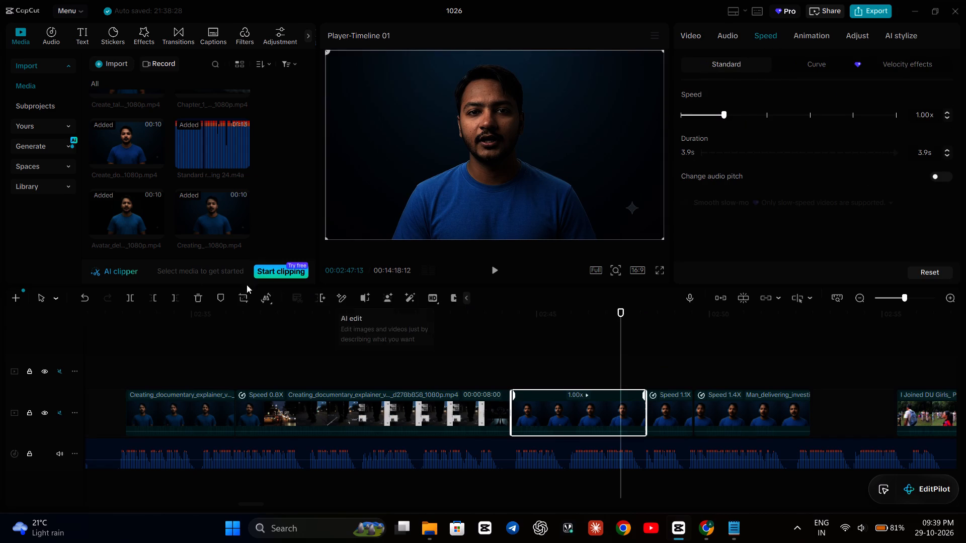
click(129, 297)
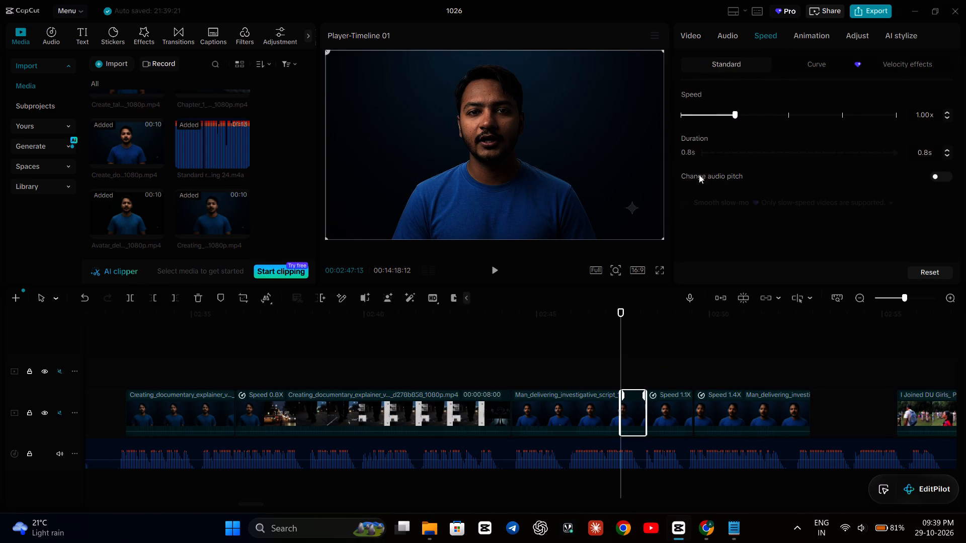
click(947, 111)
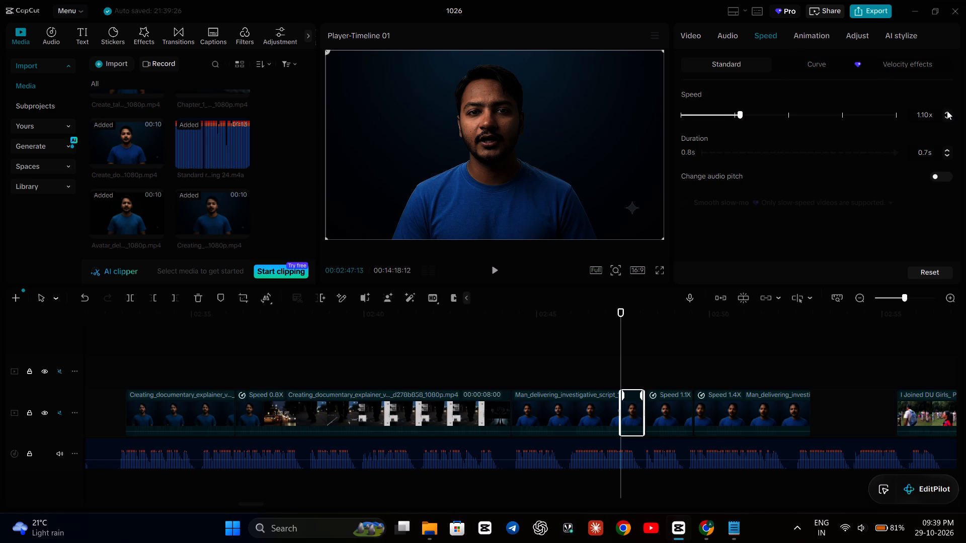
click(947, 111)
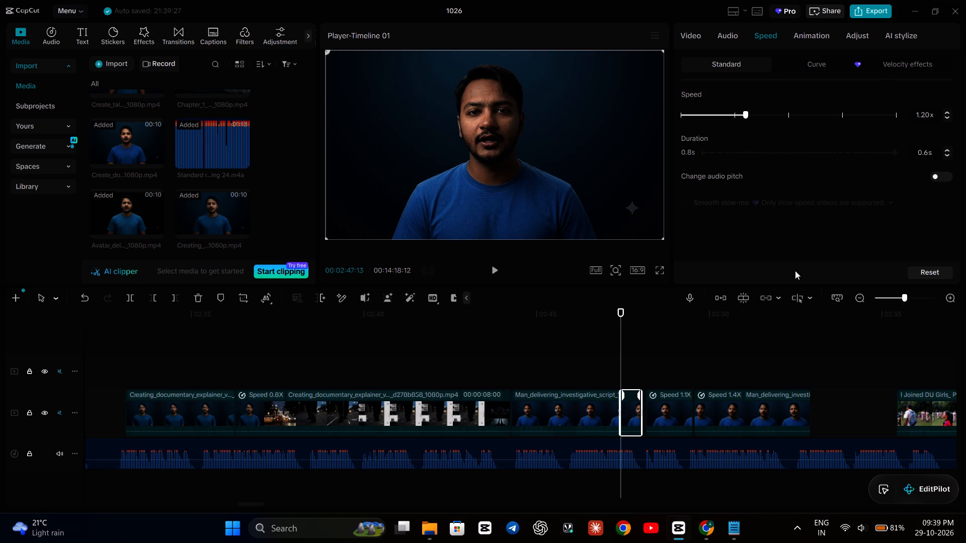
Close the gaps by moving the 1.1x part against the new short piece, and the 1.4x part against the 1.1x part.
click(664, 412)
drag(666, 411, 660, 411)
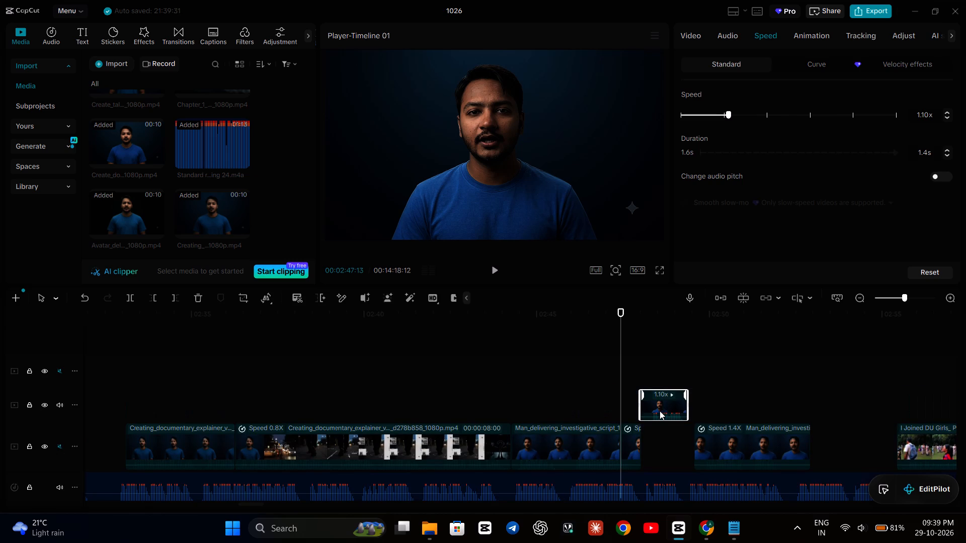
drag(660, 411, 661, 438)
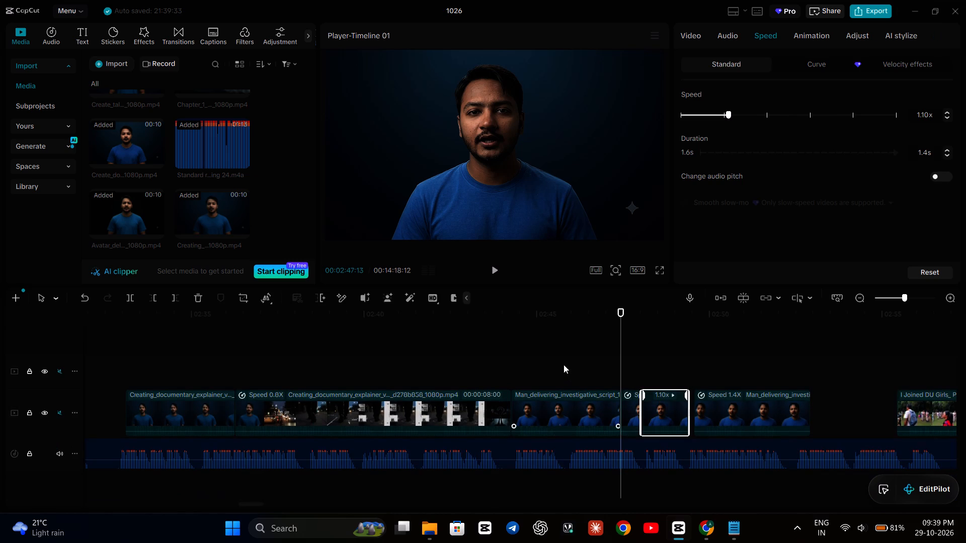
click(563, 365)
key(space)
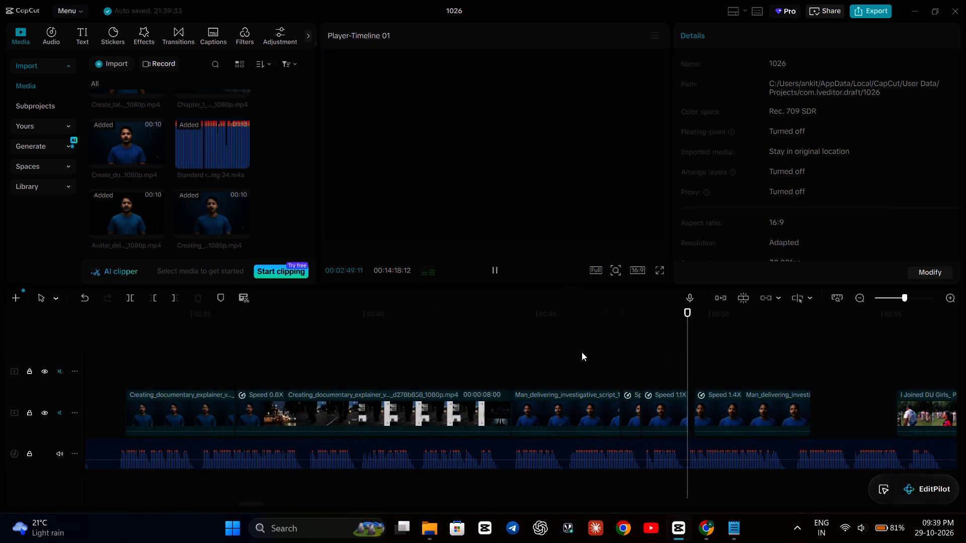
key(space)
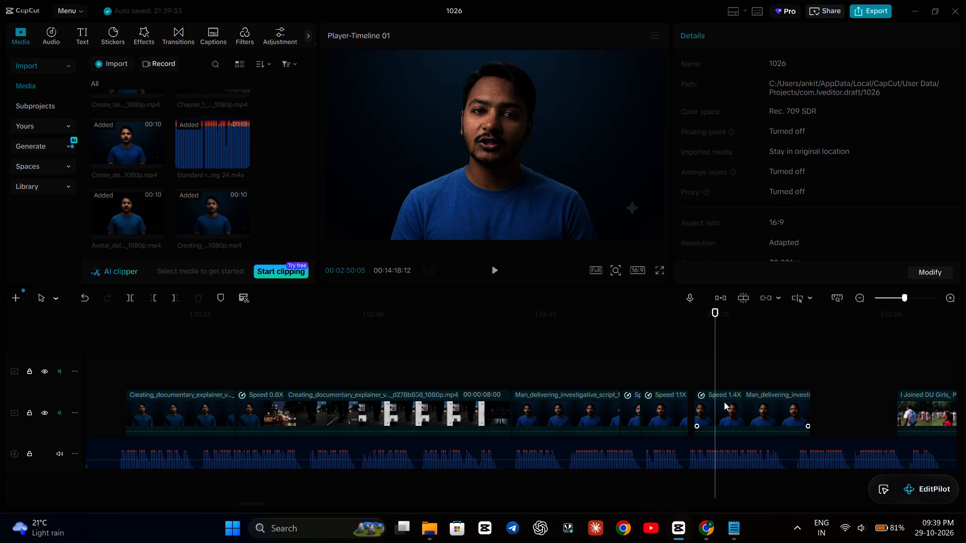
drag(724, 402, 715, 403)
drag(715, 403, 716, 423)
drag(726, 404, 730, 431)
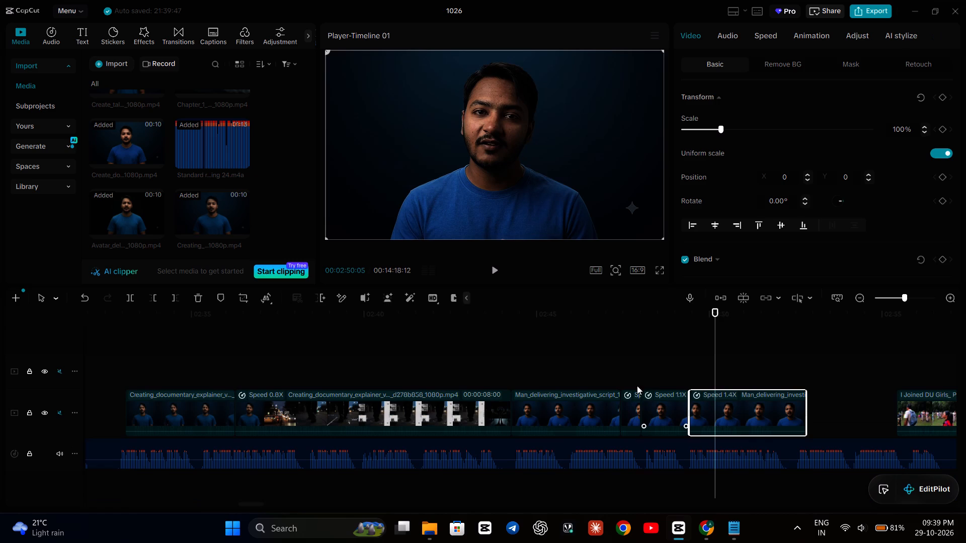
Replay the retimed parts of the Man_delivering_investigative_script clip through to its end to check sync with the narration.
click(633, 375)
key(space)
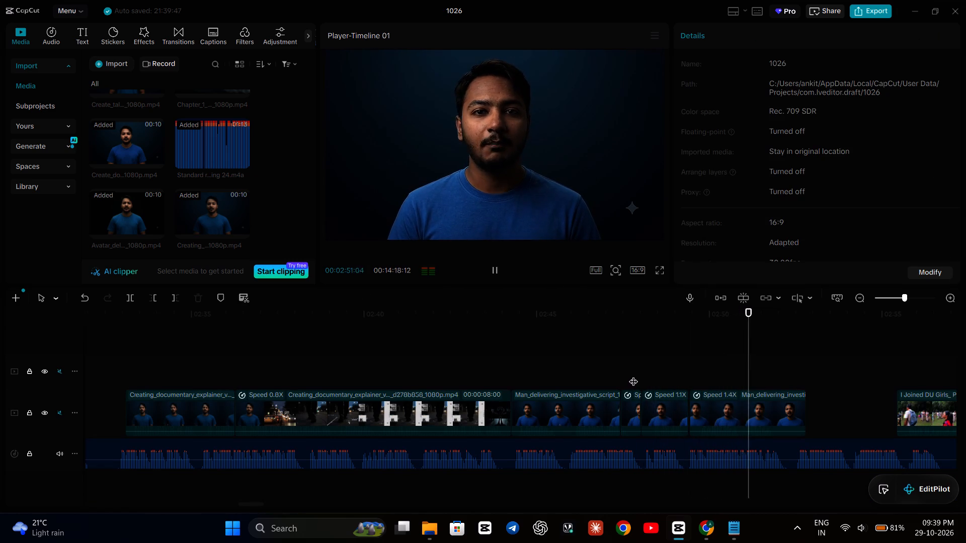
click(622, 370)
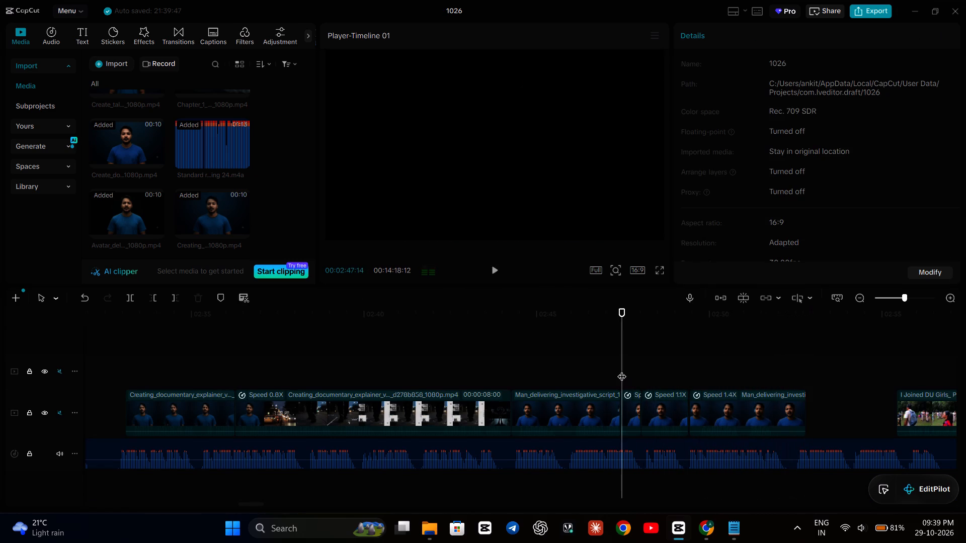
key(space)
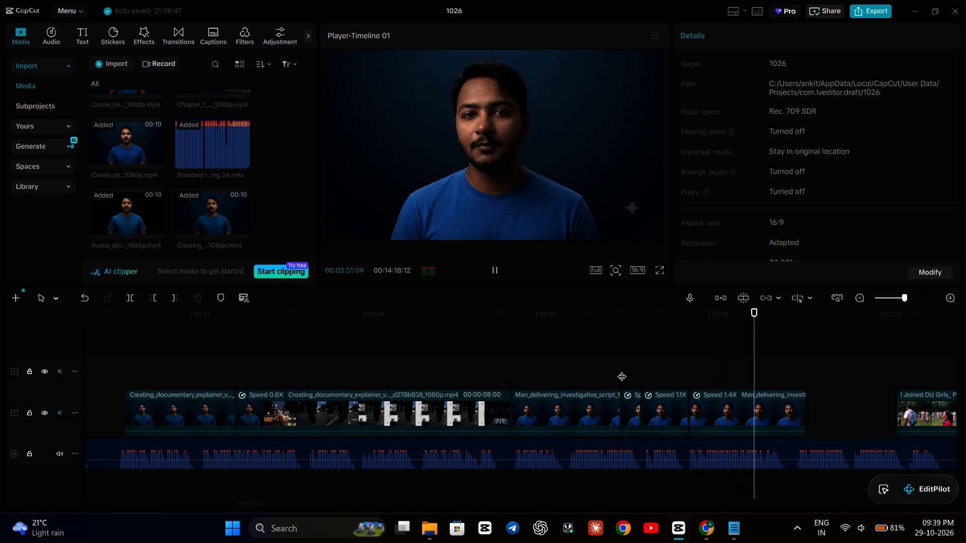
key(space)
click(523, 350)
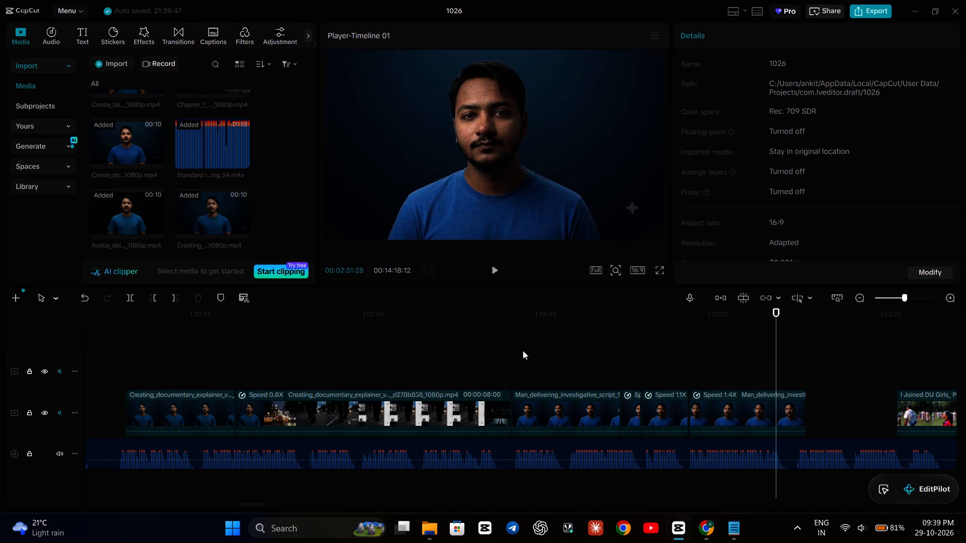
key(space)
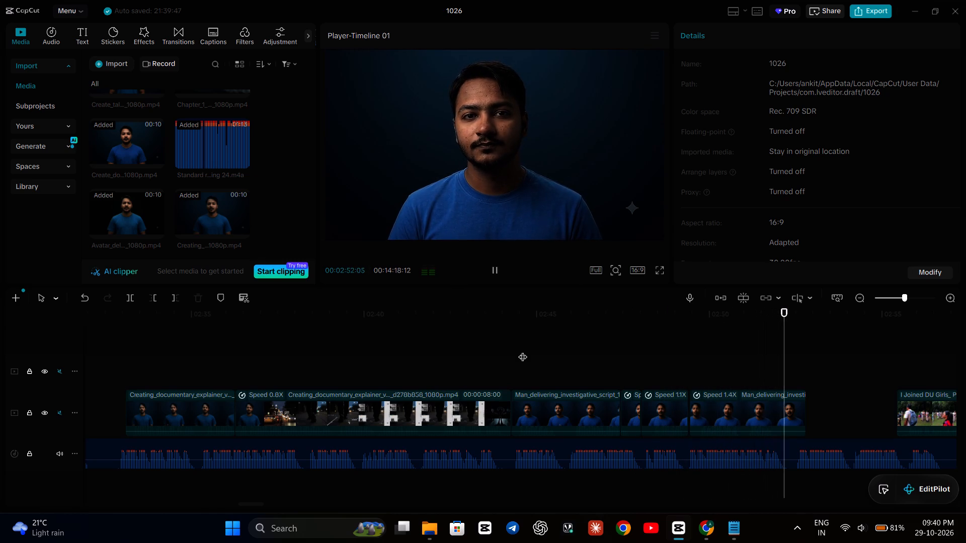
key(space)
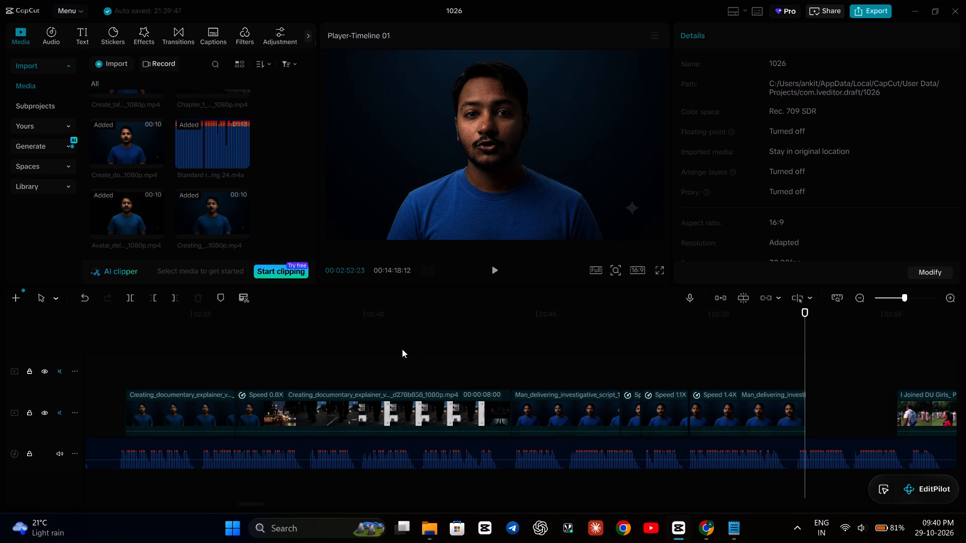
scroll(402, 349, right, 3)
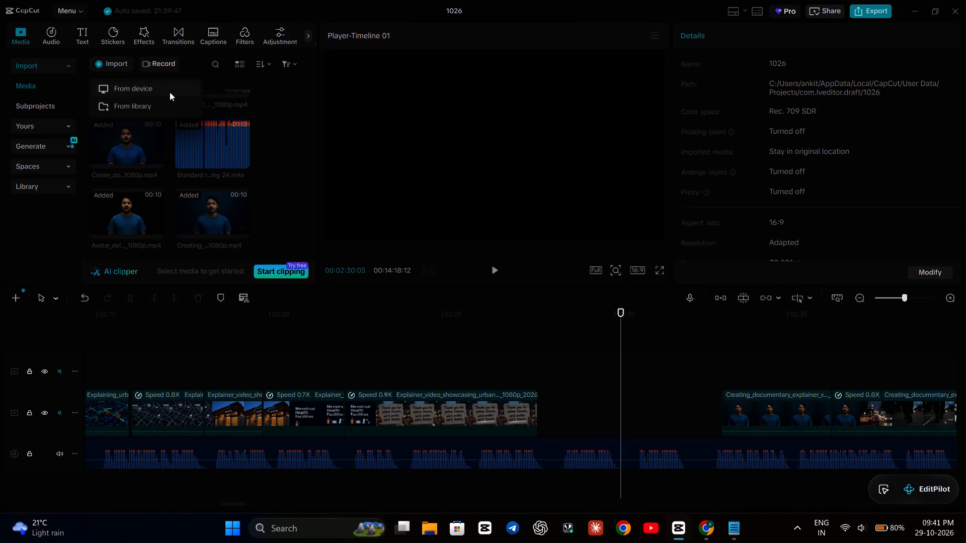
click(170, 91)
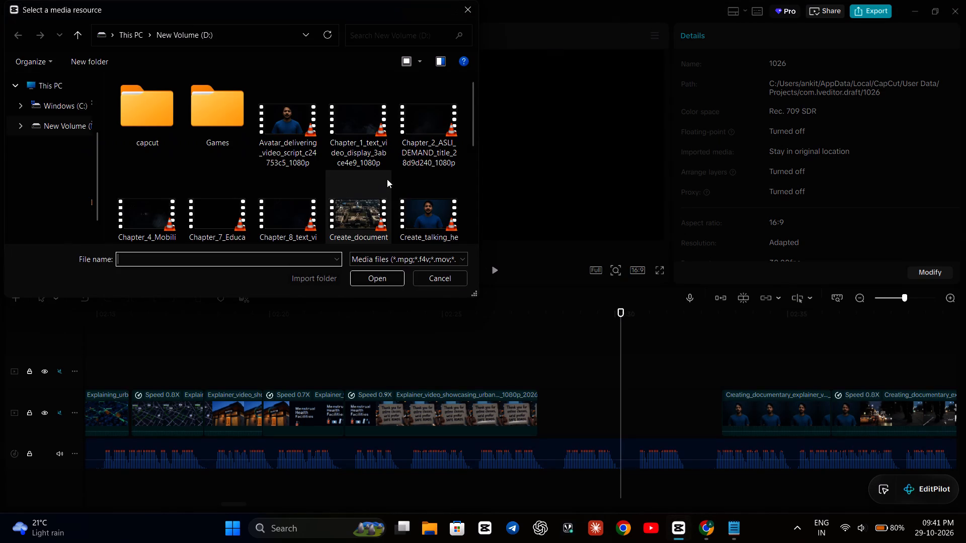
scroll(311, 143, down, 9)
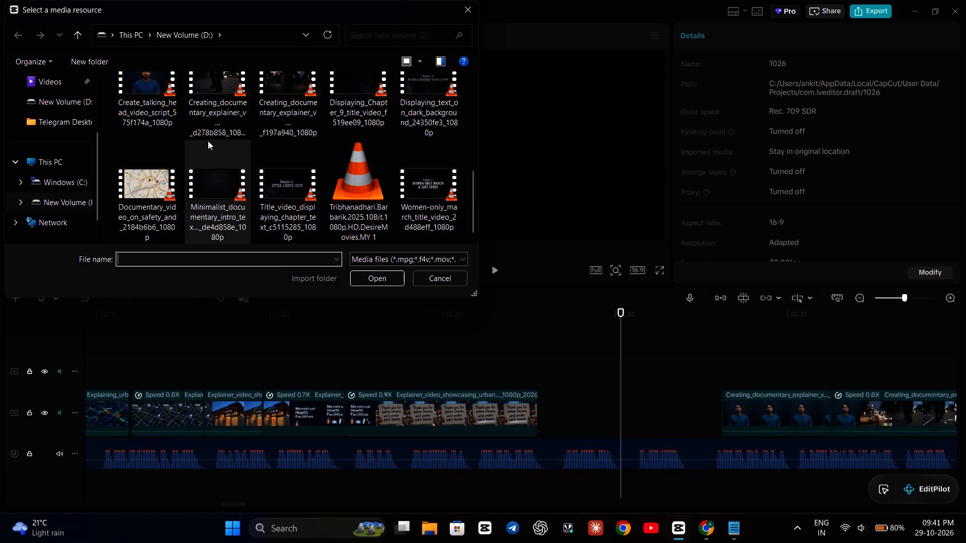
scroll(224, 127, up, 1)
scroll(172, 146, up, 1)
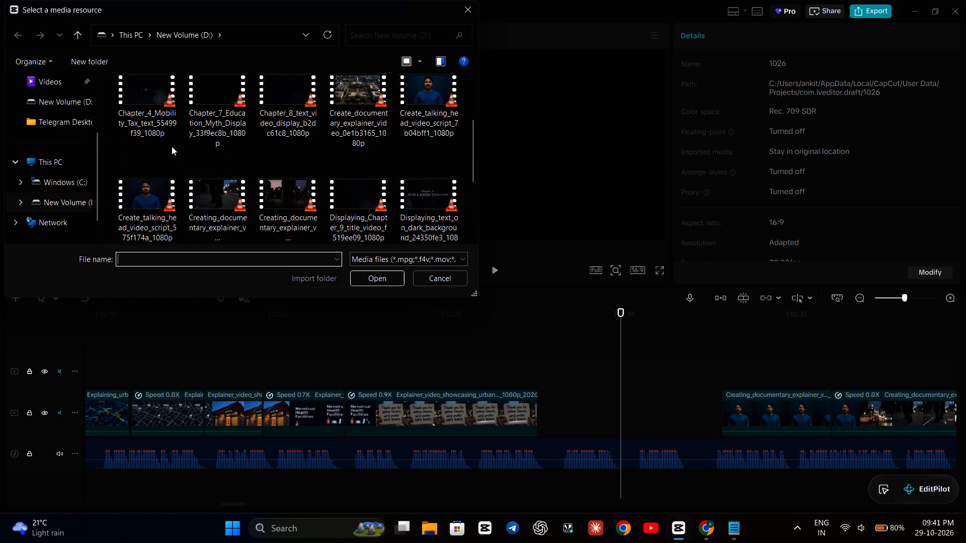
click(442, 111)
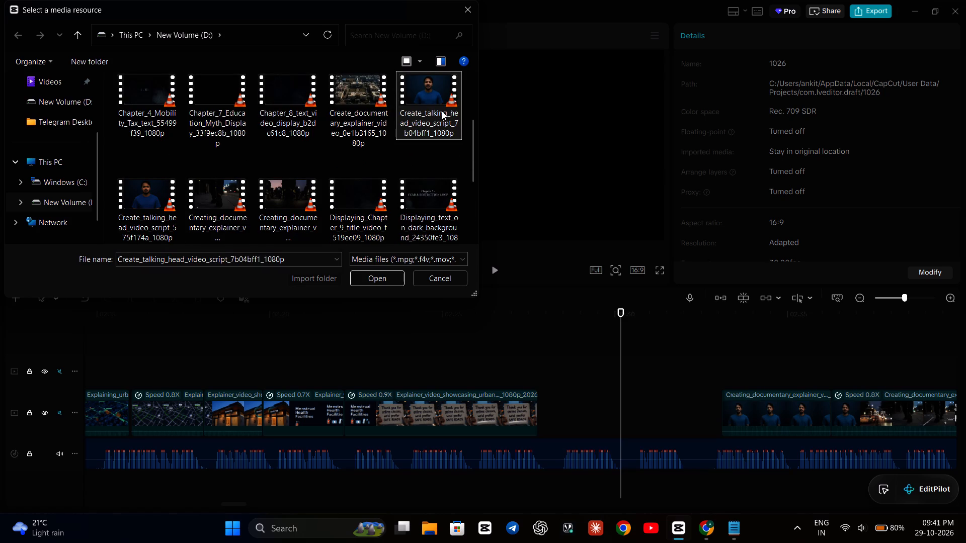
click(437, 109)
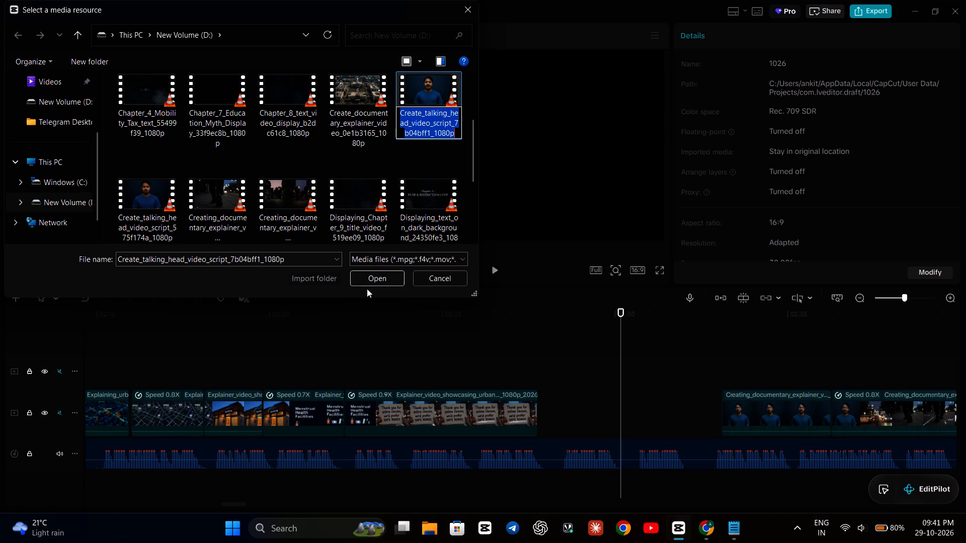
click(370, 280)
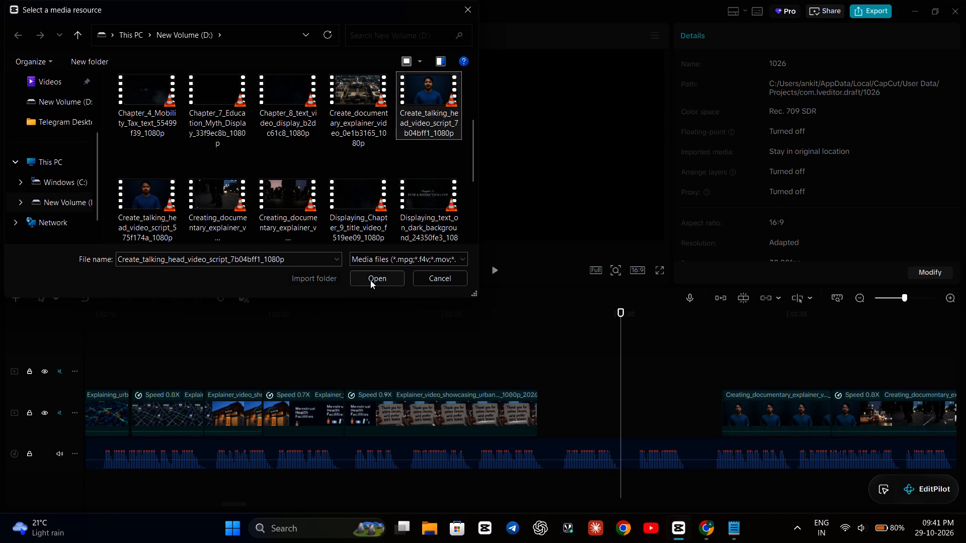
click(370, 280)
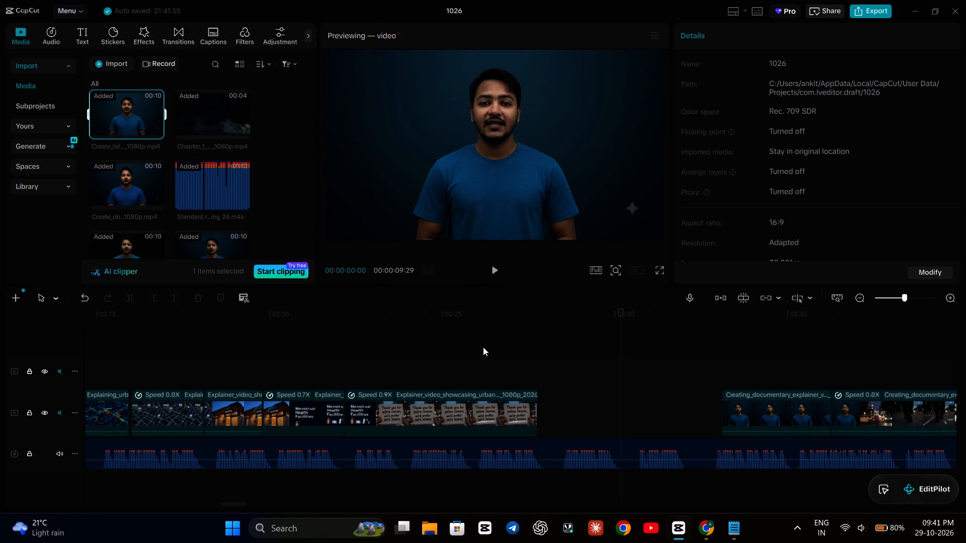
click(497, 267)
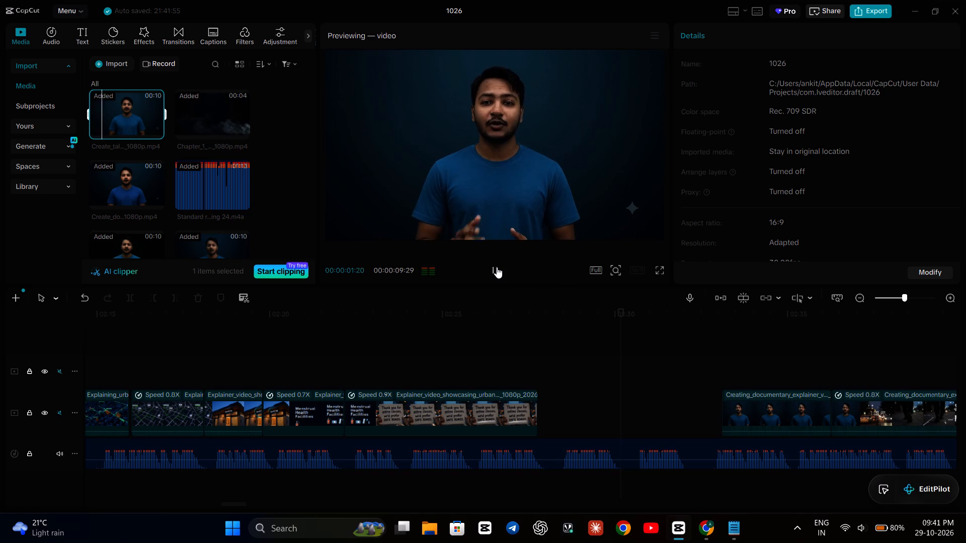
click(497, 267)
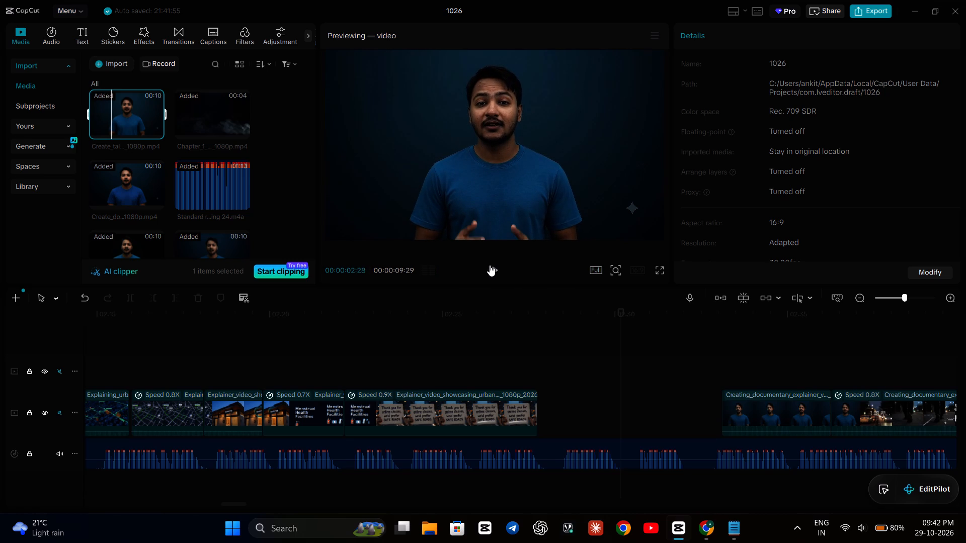
Import Create_talking_head_video_script_575f174a_1080p from New Volume (D:) into the project media and preview it.
click(118, 58)
click(179, 94)
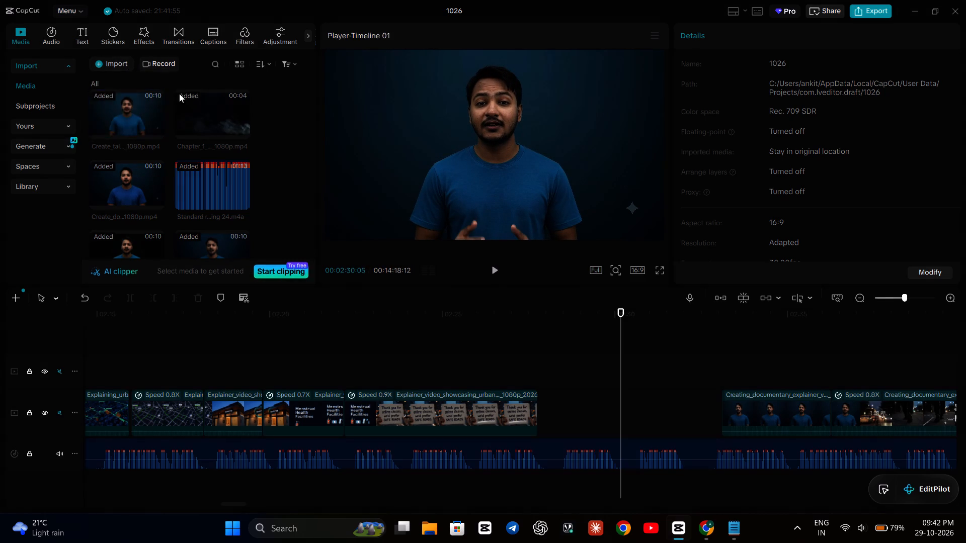
scroll(247, 168, down, 8)
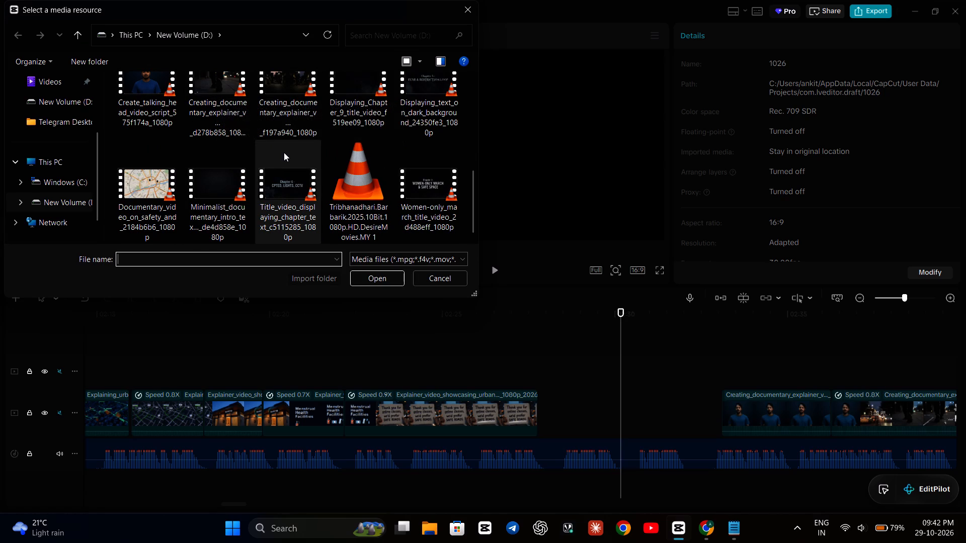
scroll(284, 152, up, 2)
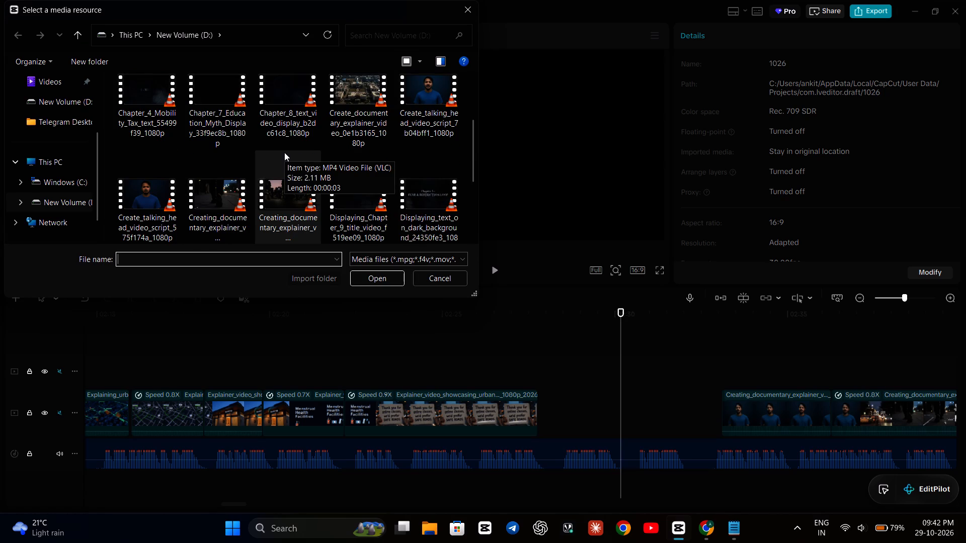
scroll(284, 152, up, 2)
scroll(284, 152, down, 3)
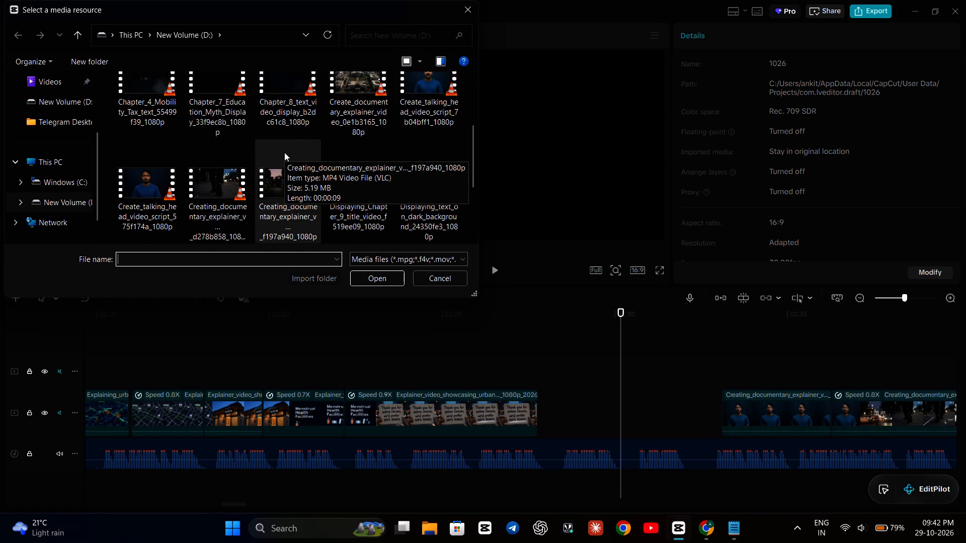
scroll(284, 152, down, 1)
scroll(203, 152, down, 2)
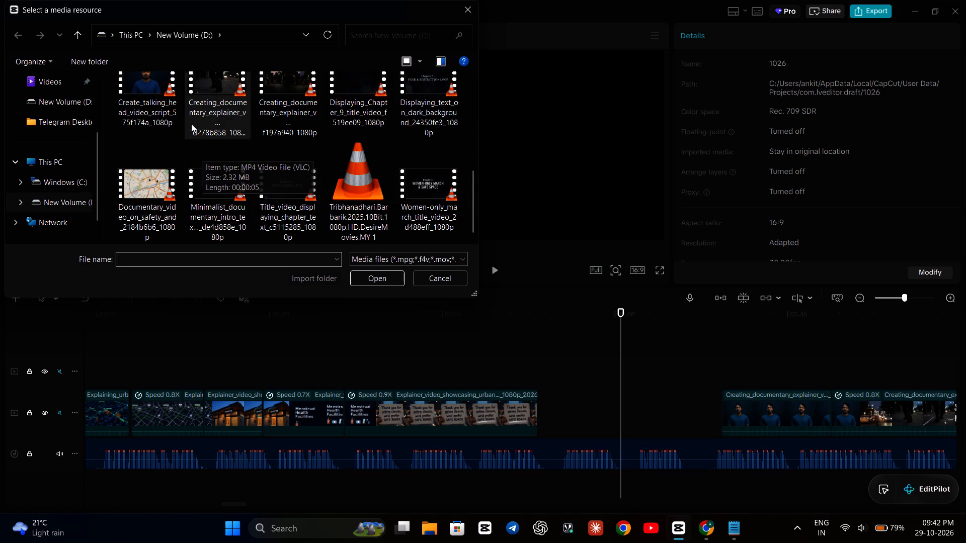
click(157, 87)
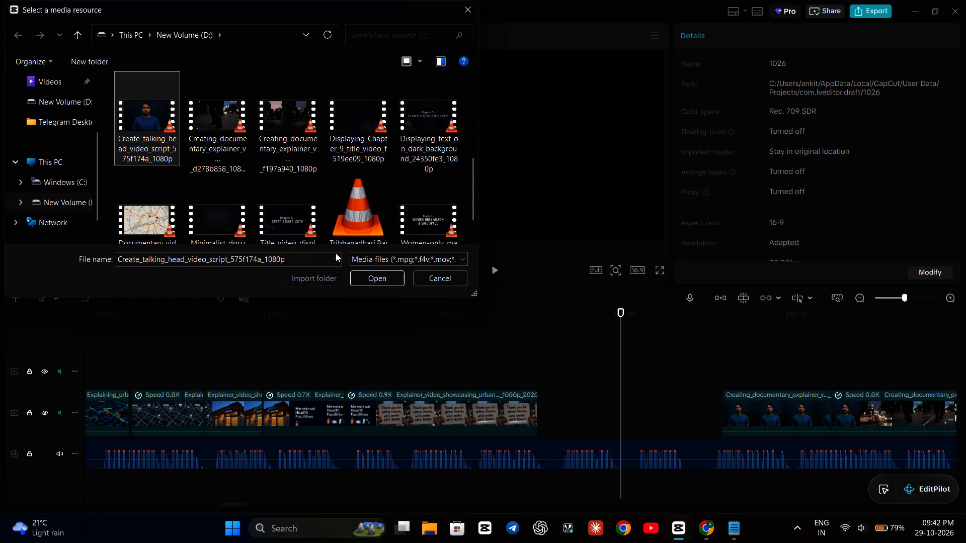
click(371, 277)
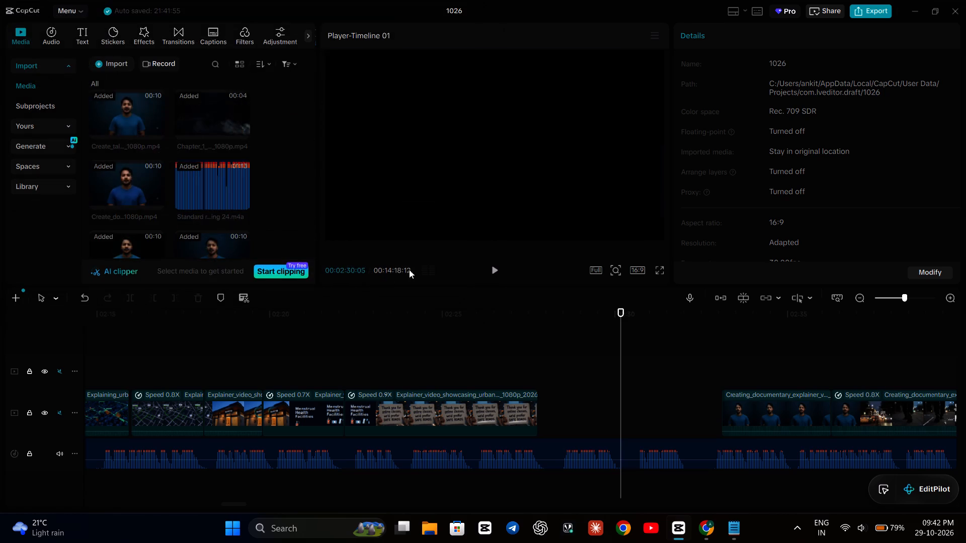
click(493, 271)
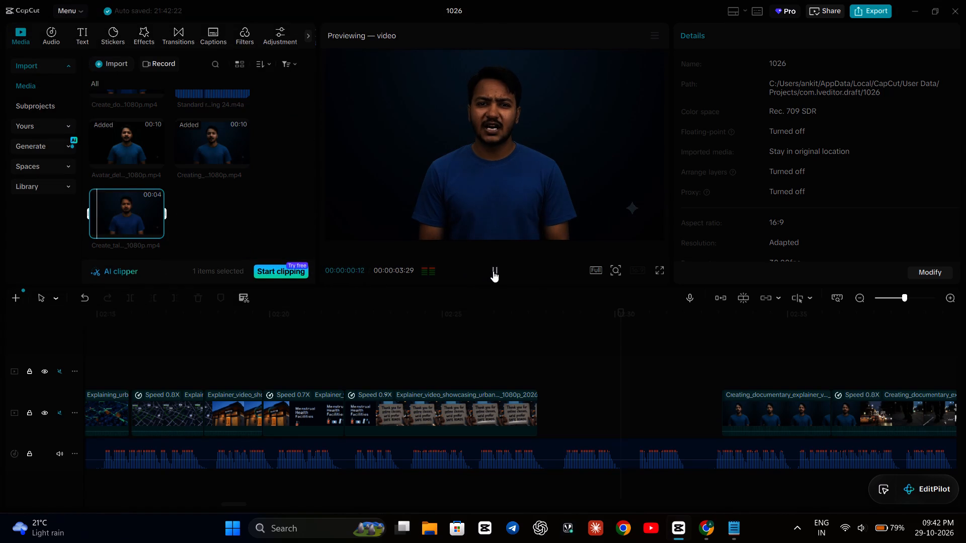
Insert the new 4-second talking-head clip at the gap's start, 00:02:27:24, and play it against the narration from 00:02:24:06.
click(539, 361)
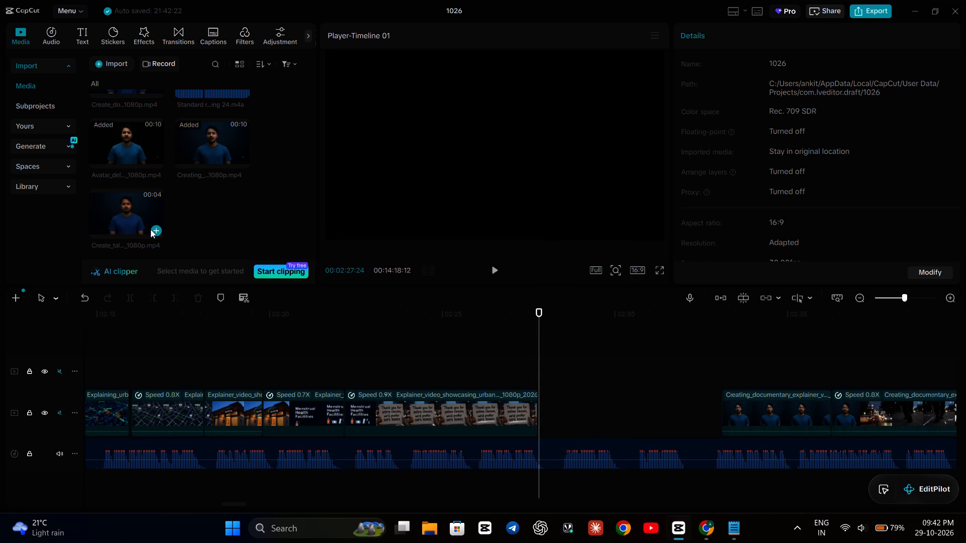
click(150, 229)
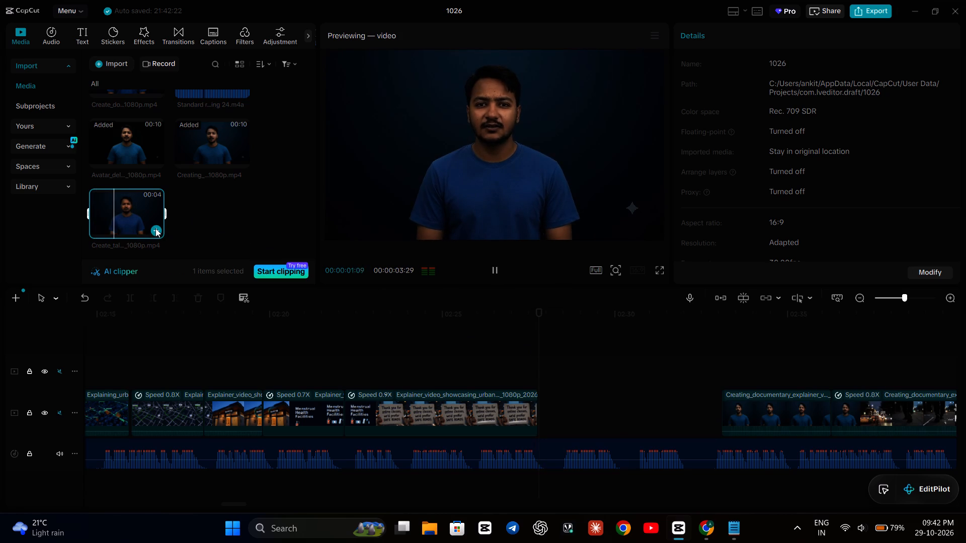
click(155, 228)
click(415, 370)
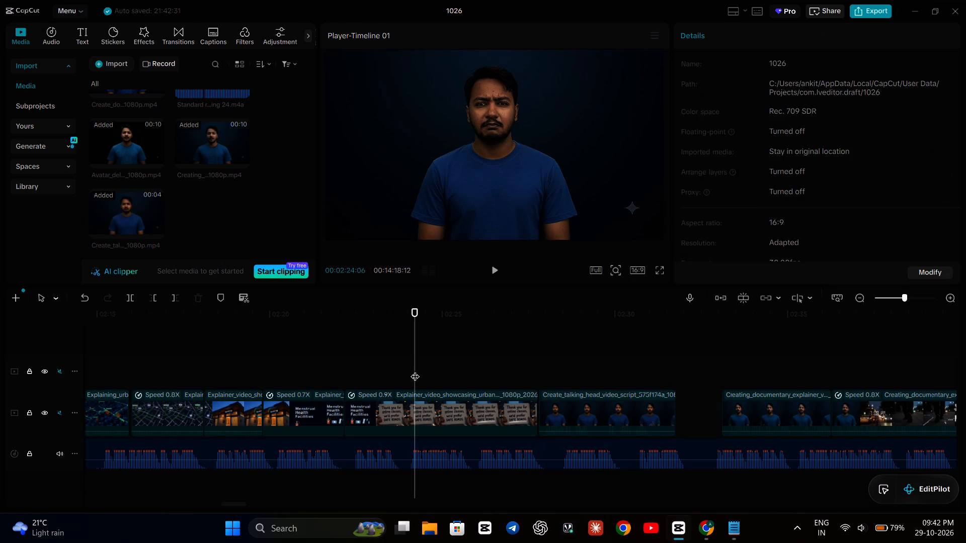
key(space)
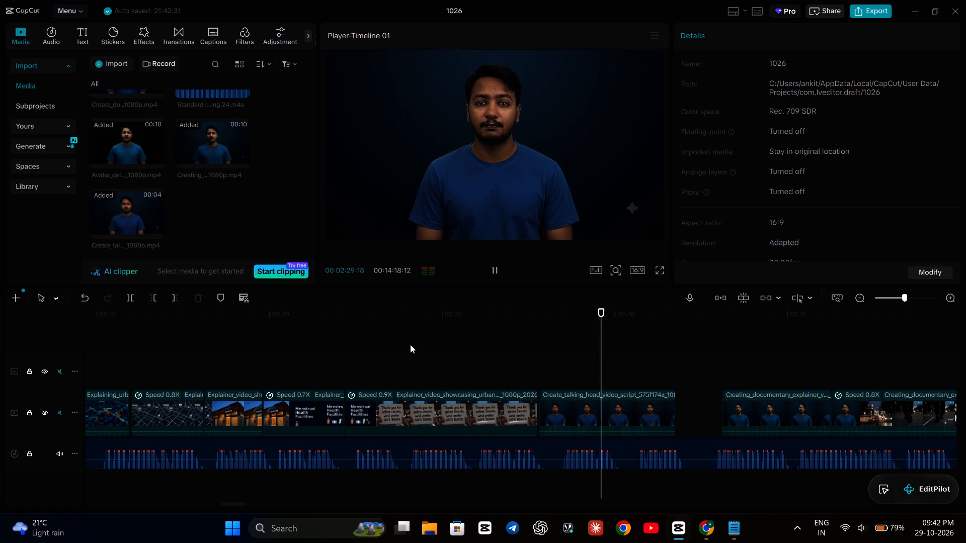
key(space)
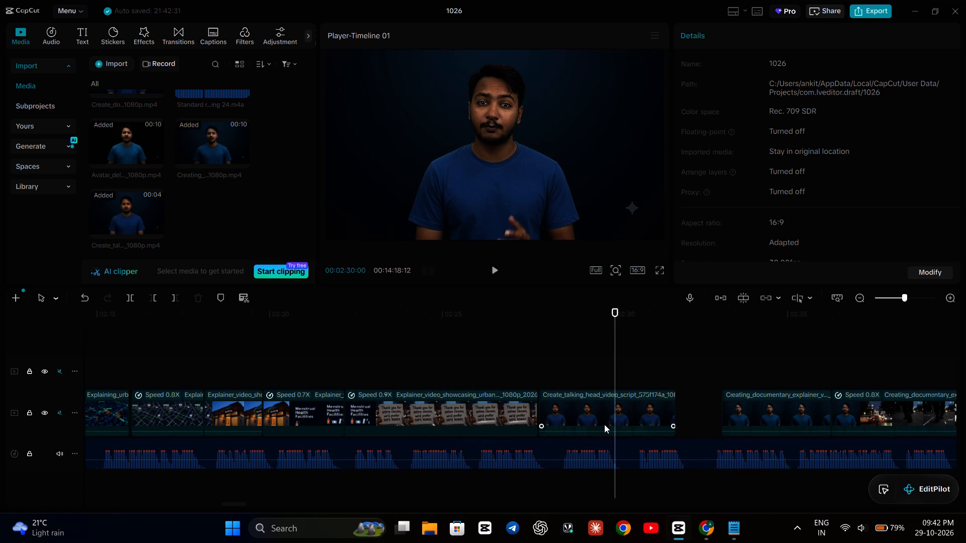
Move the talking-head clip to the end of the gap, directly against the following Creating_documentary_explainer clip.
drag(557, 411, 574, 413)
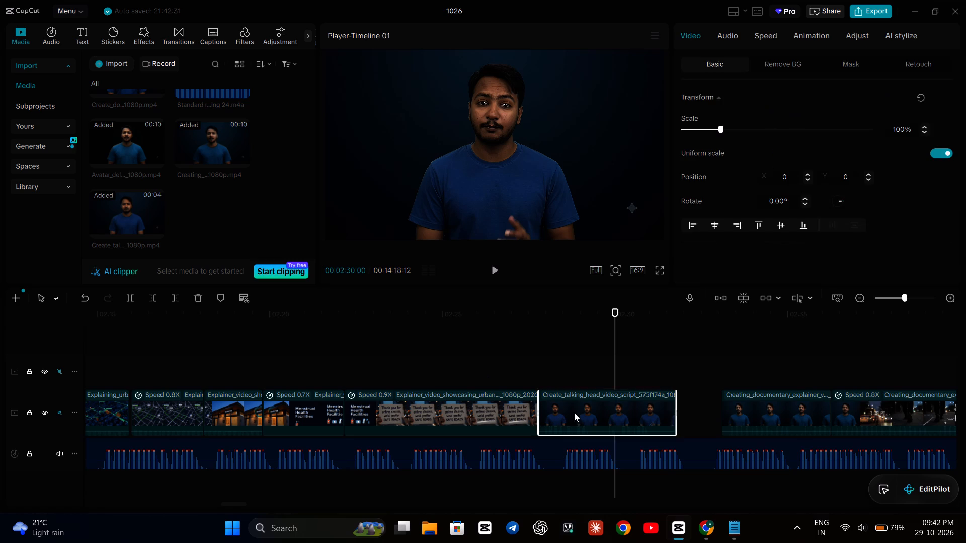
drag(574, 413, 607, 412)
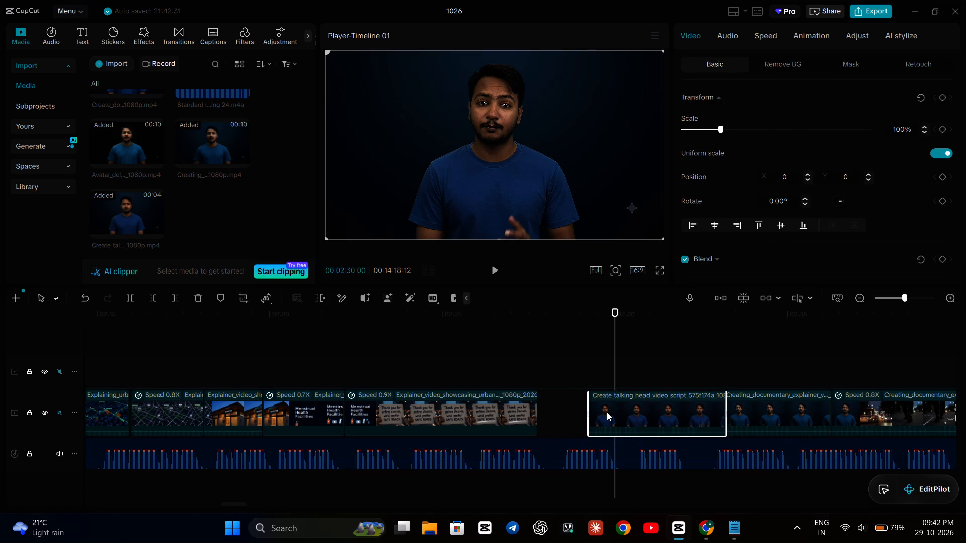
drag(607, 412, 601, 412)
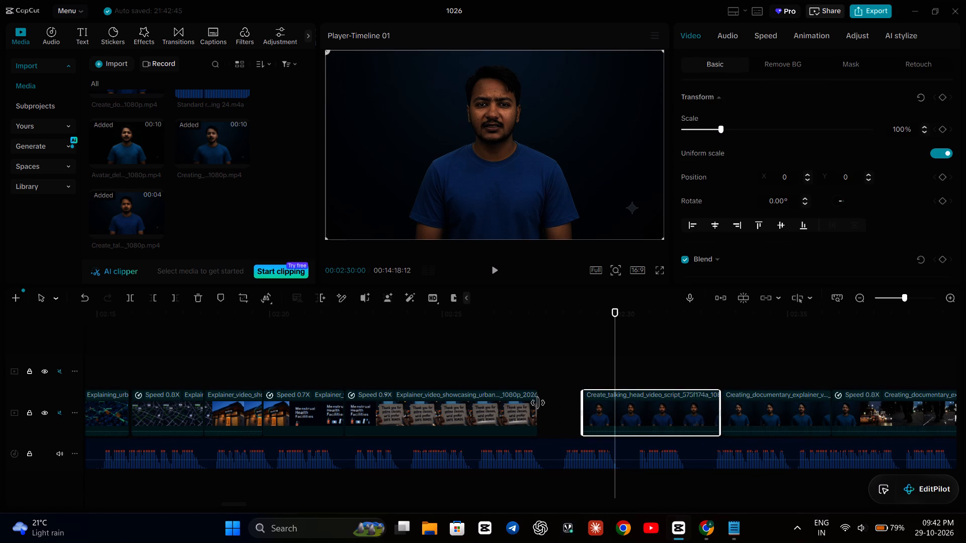
Extend the end of the 0.9X Explainer_video_showcasing_urban clip slightly into the gap before the talking-head clip.
click(513, 410)
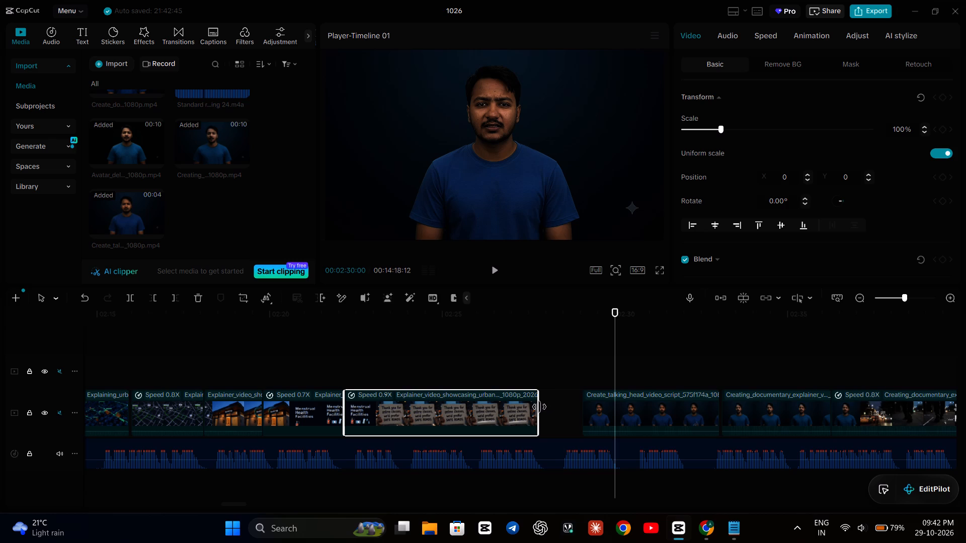
drag(539, 407, 557, 409)
Play across the gap, move the talking-head clip earlier to near the gap's middle, and replay it against the narration.
click(538, 339)
key(space)
key(space)
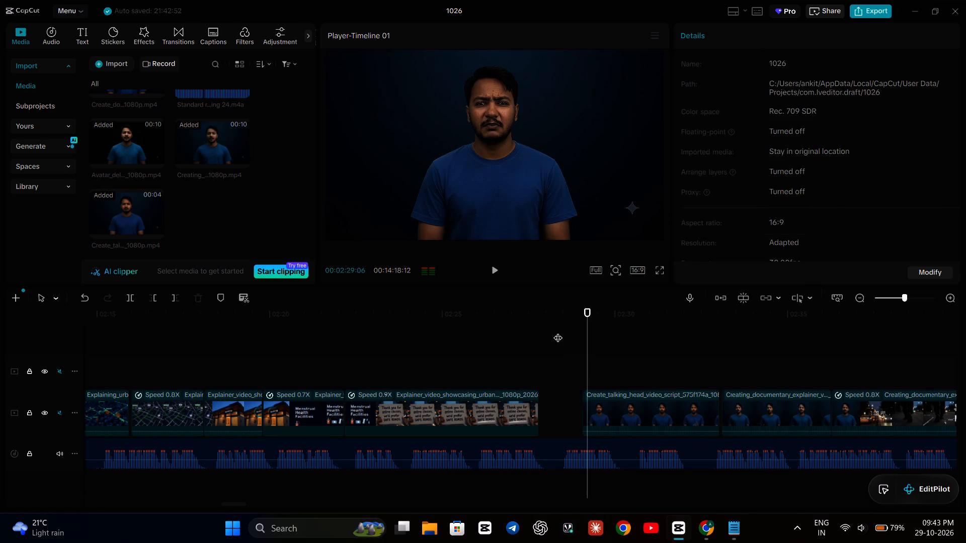
drag(627, 418, 605, 419)
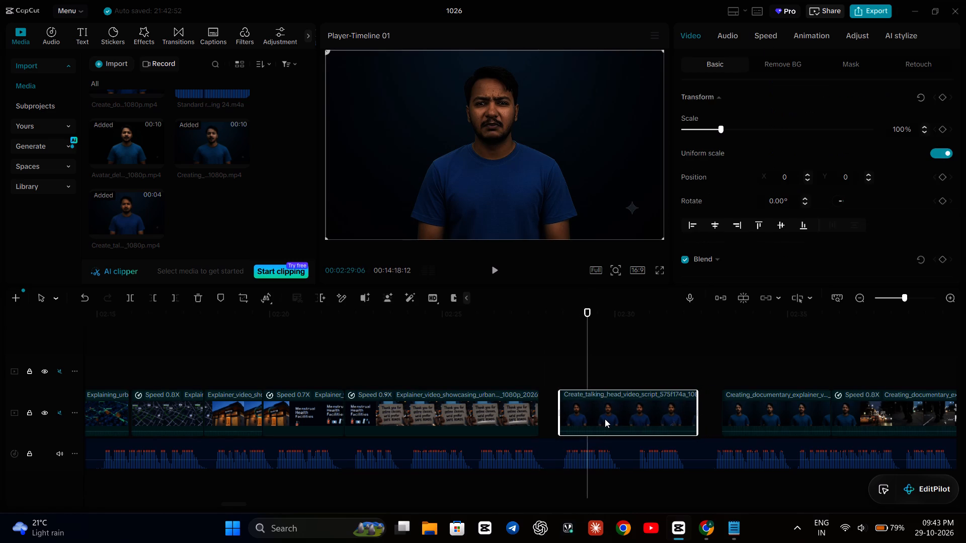
click(512, 360)
key(space)
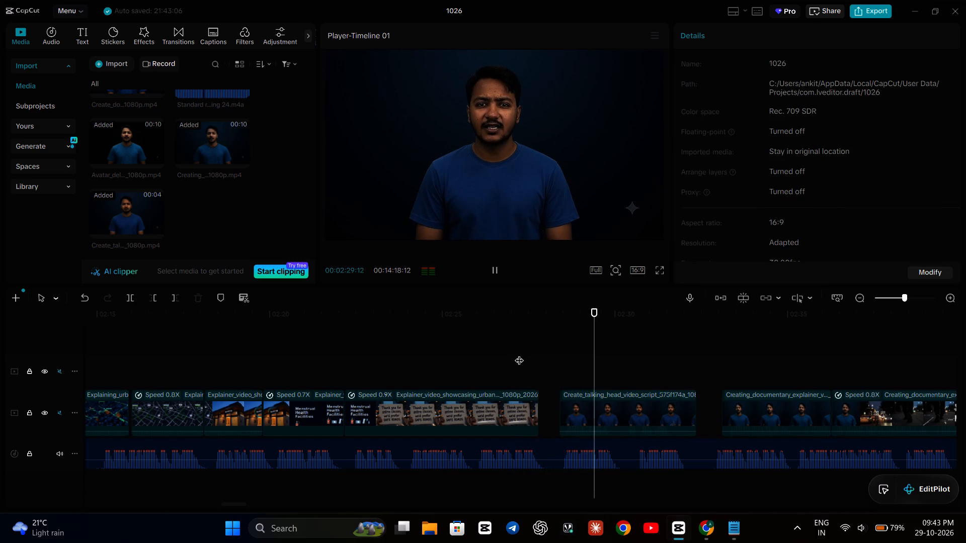
key(space)
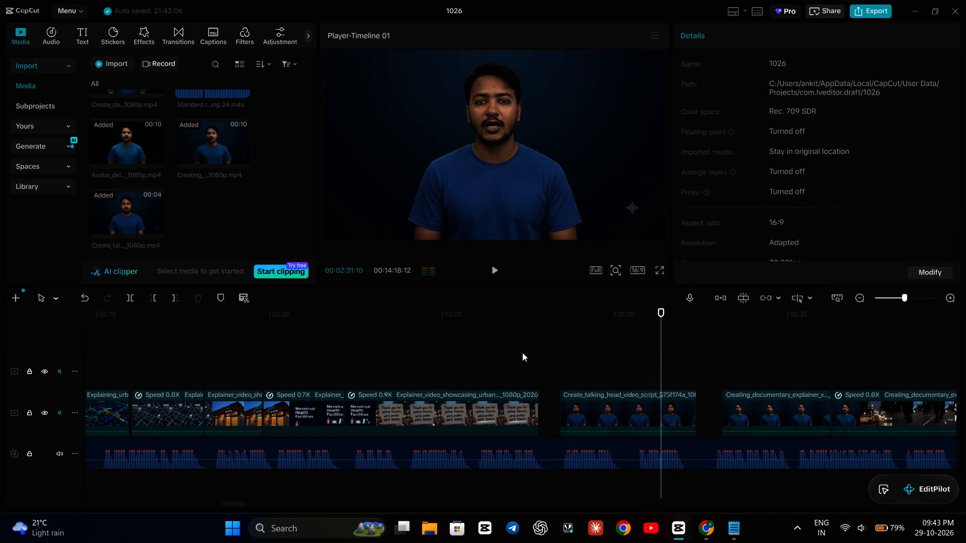
Play the talking-head clip against the narration from 00:02:27:06, replaying around 00:02:30 to locate the pause between its spoken phrases.
click(518, 350)
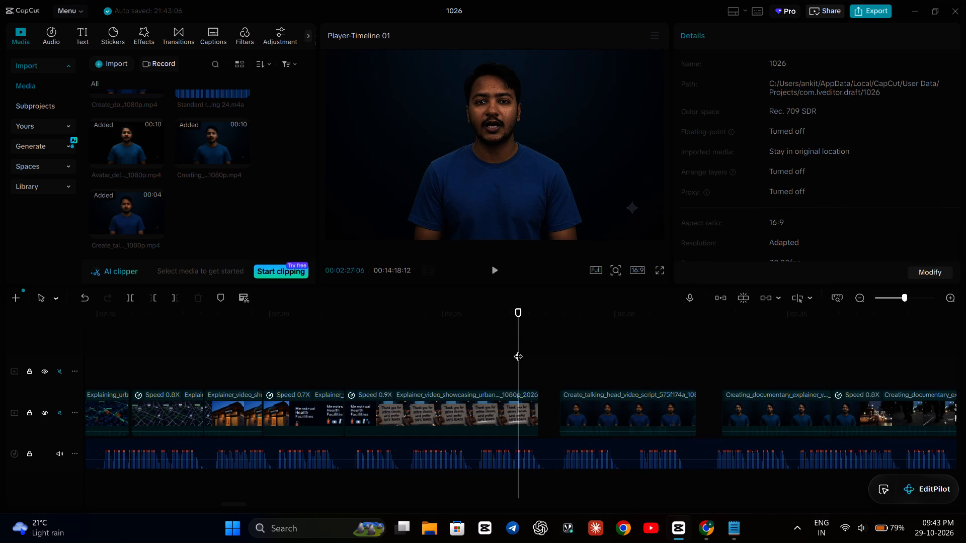
key(space)
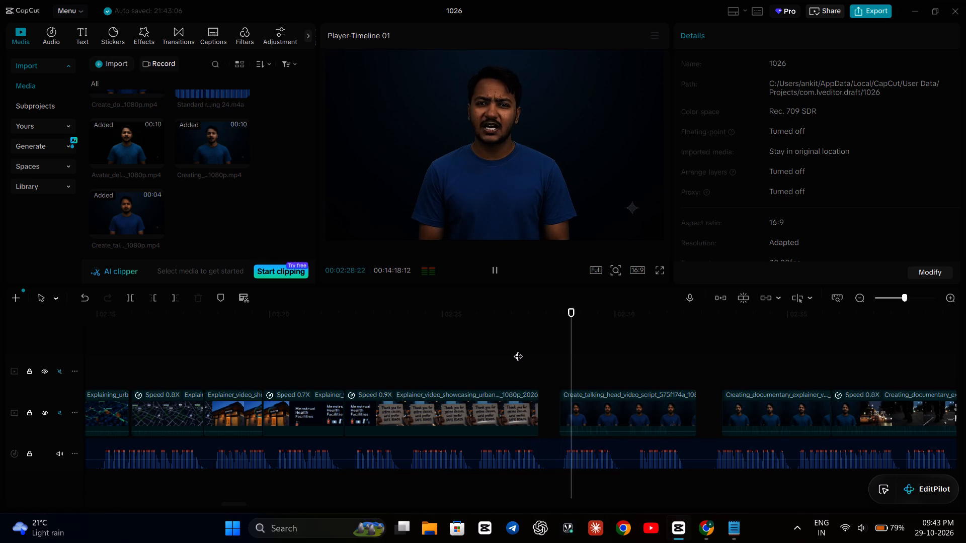
key(space)
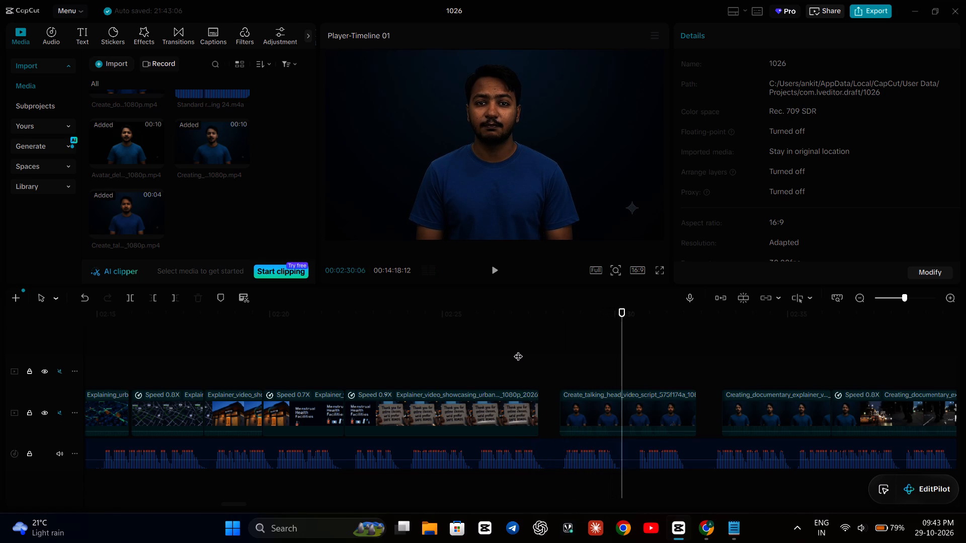
key(space)
key(space)
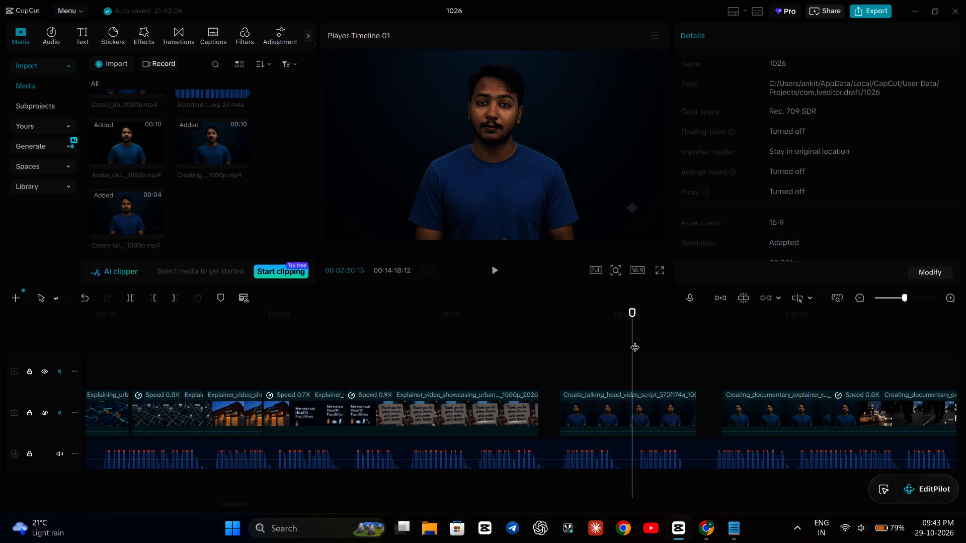
click(600, 348)
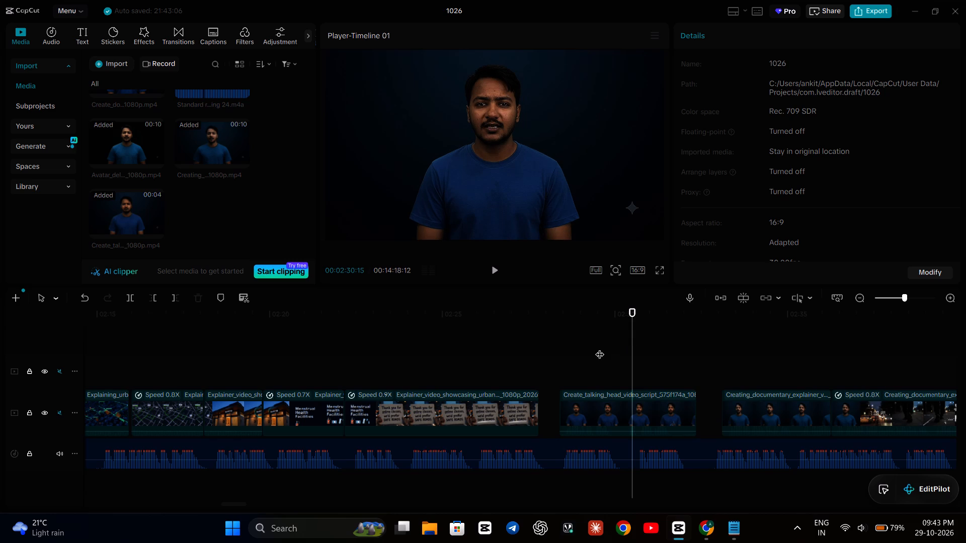
key(space)
key(space)
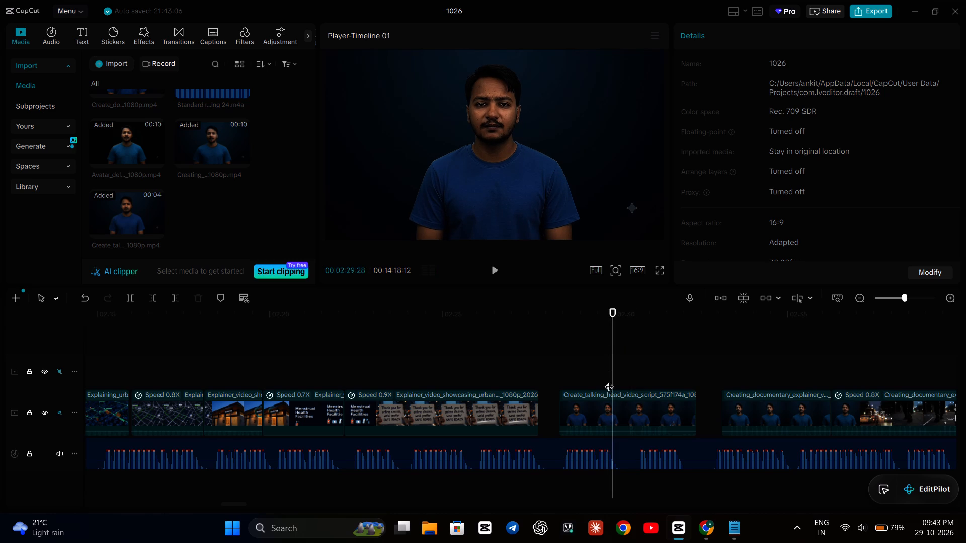
click(600, 418)
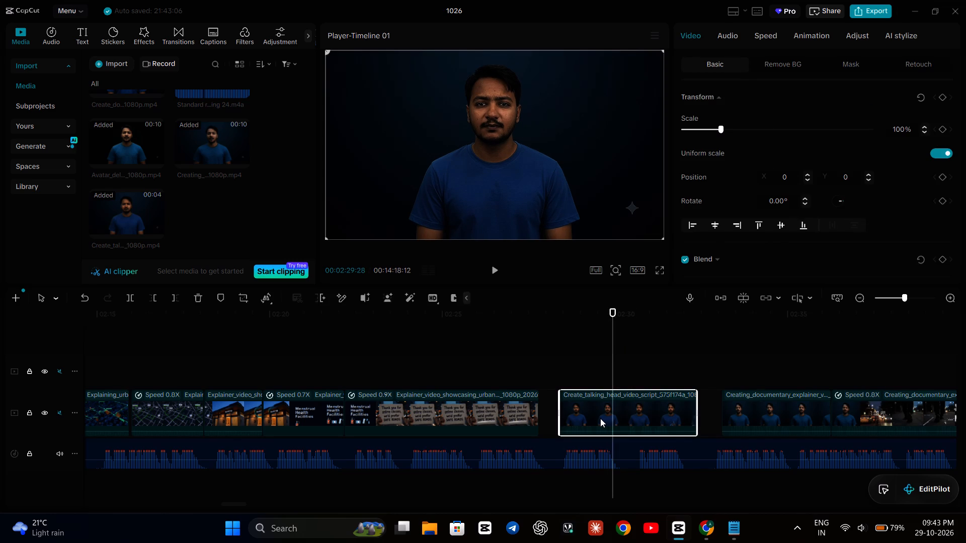
key(space)
key(space)
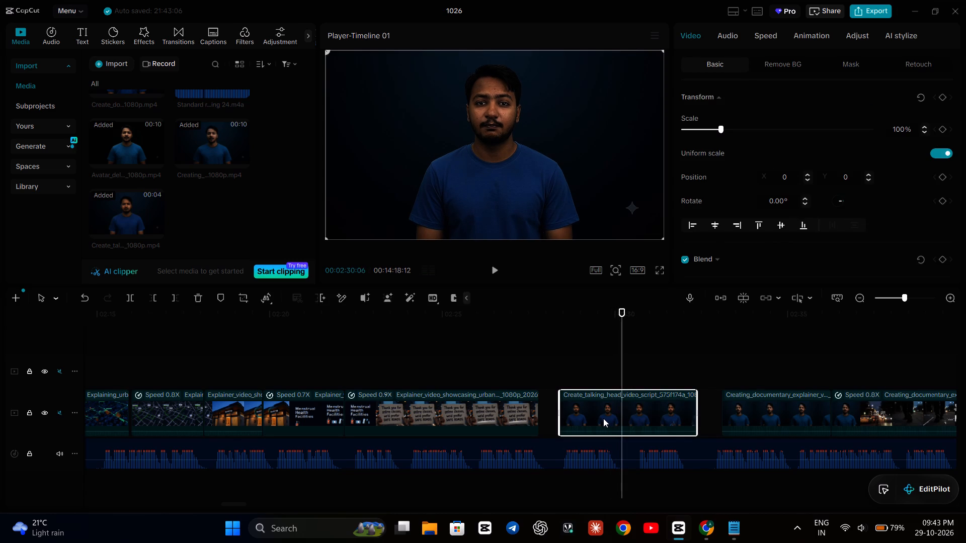
key(space)
key(space)
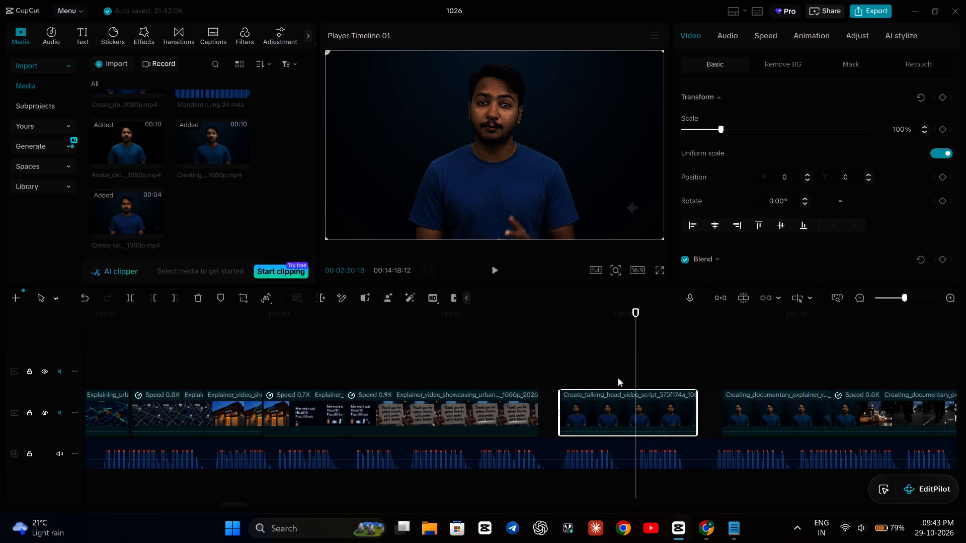
key(Left)
key(Left)
key(Left)
key(Left)
key(Left)
key(Left)
key(Left)
key(Left)
key(Left)
key(Left)
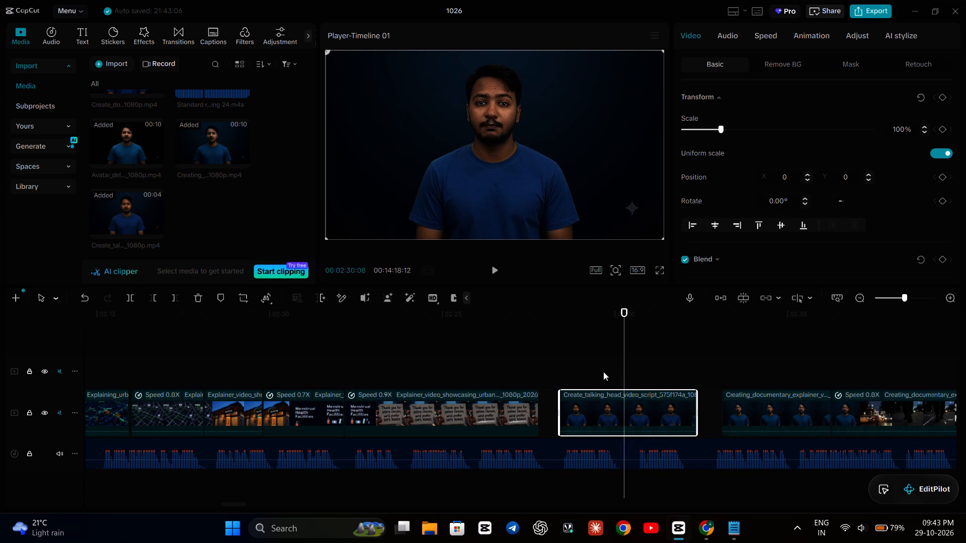
key(space)
key(space)
click(592, 369)
key(space)
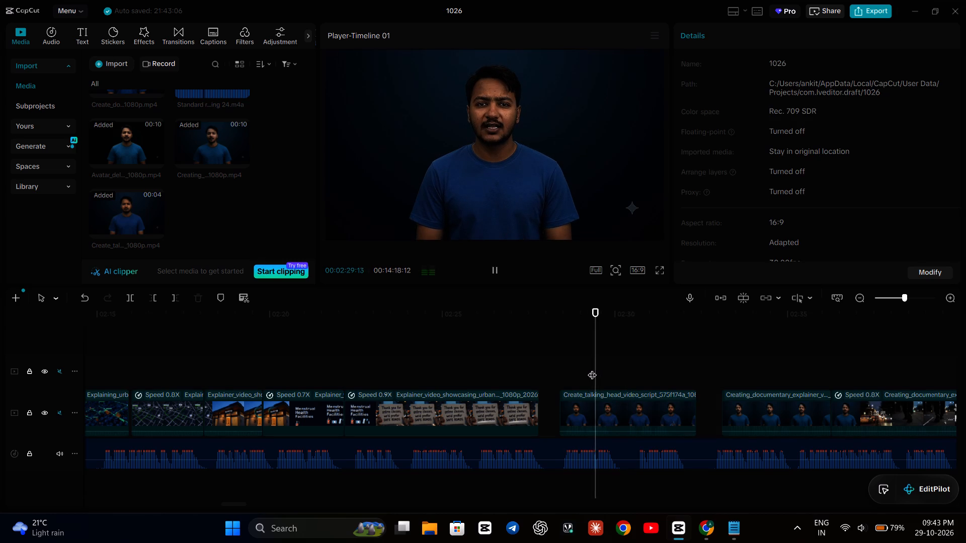
key(space)
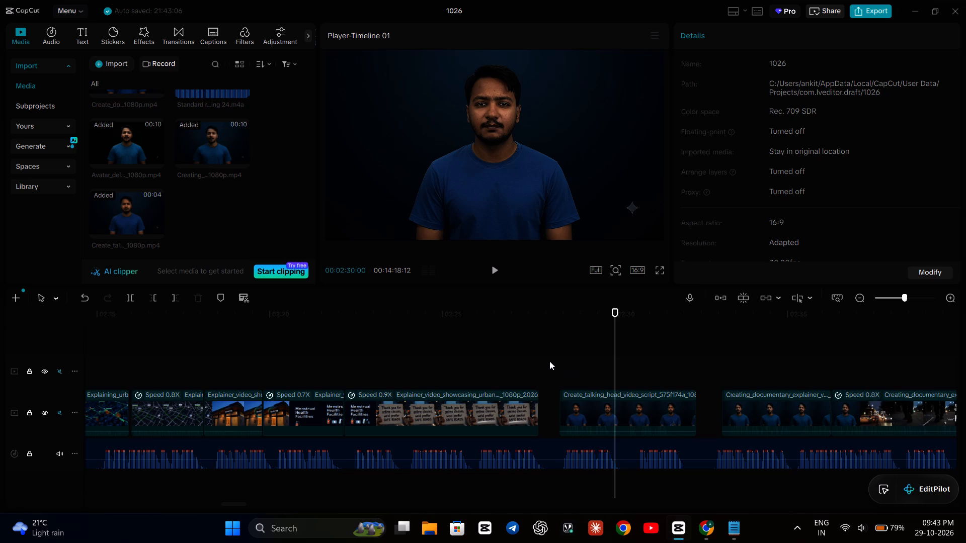
Split the talking-head clip at 00:02:29:28, at the pause after the first narration phrase.
click(549, 361)
key(space)
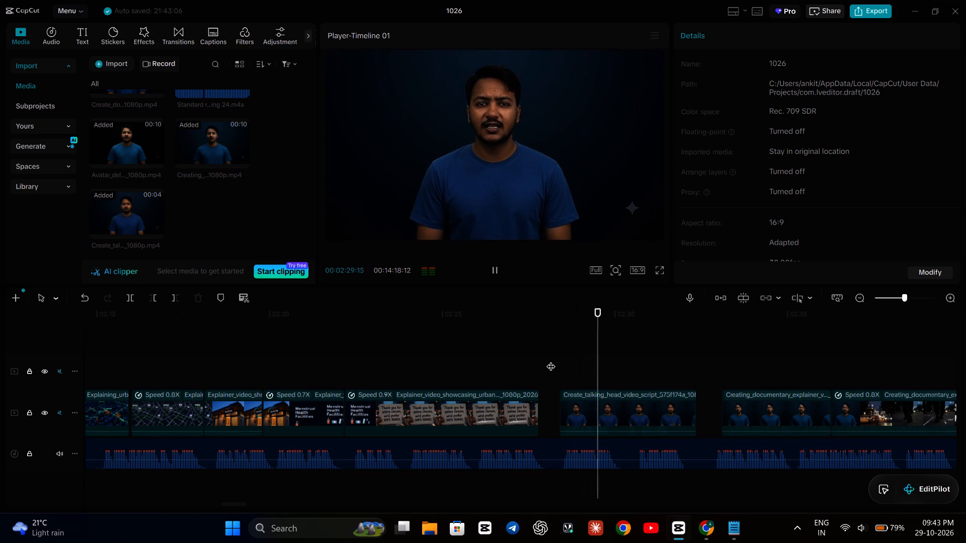
key(space)
key(space)
key(space)
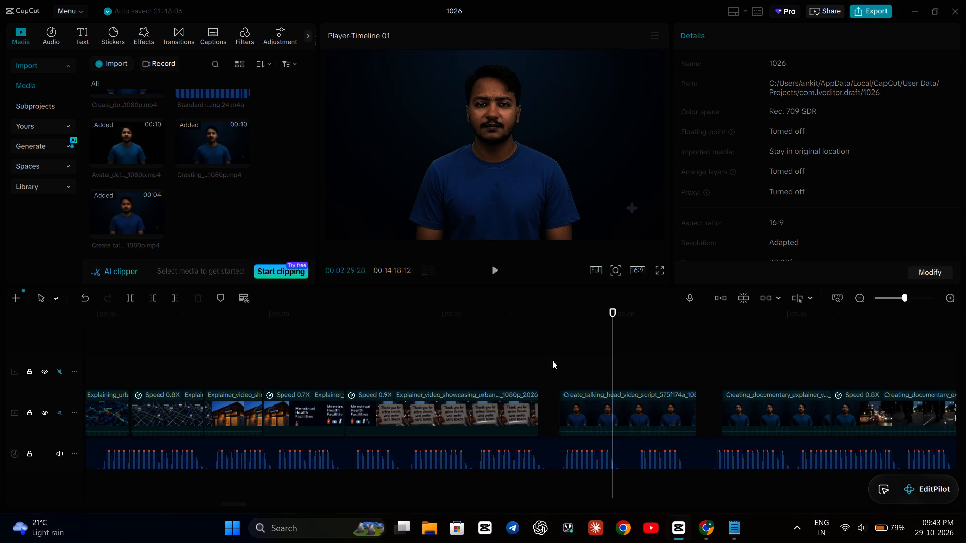
click(595, 399)
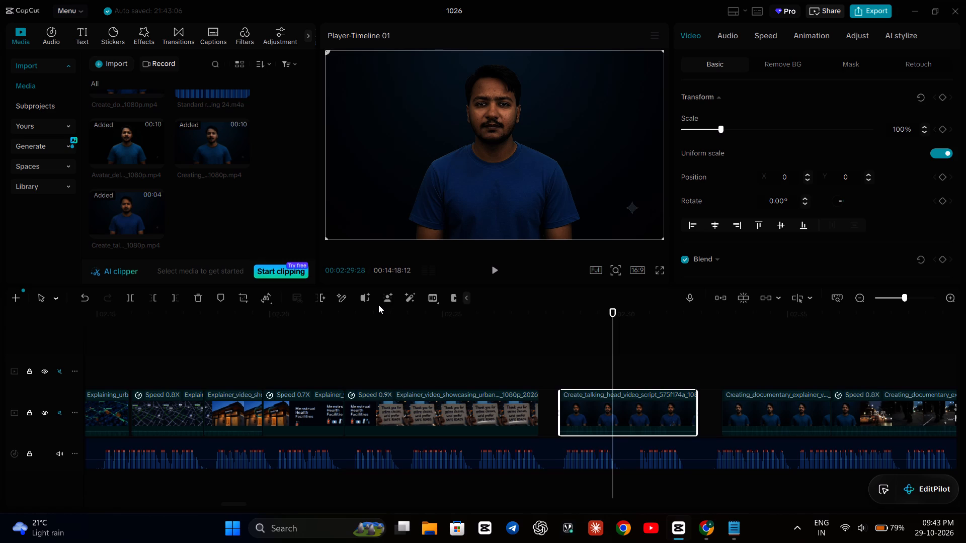
click(620, 449)
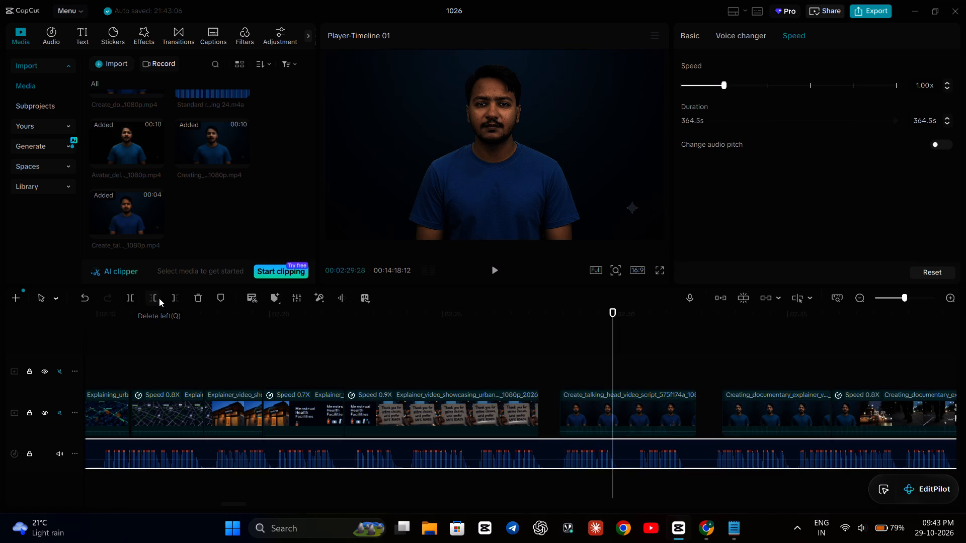
click(589, 408)
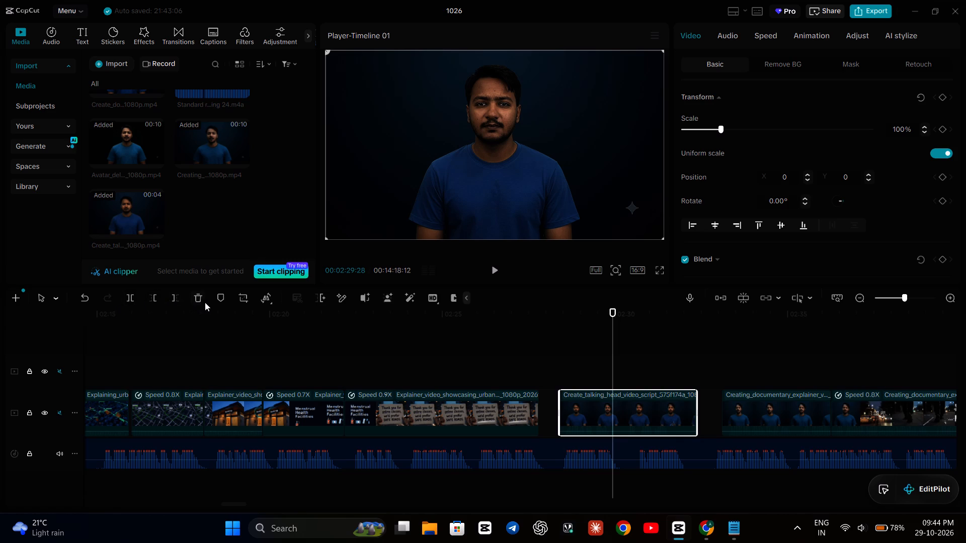
click(130, 298)
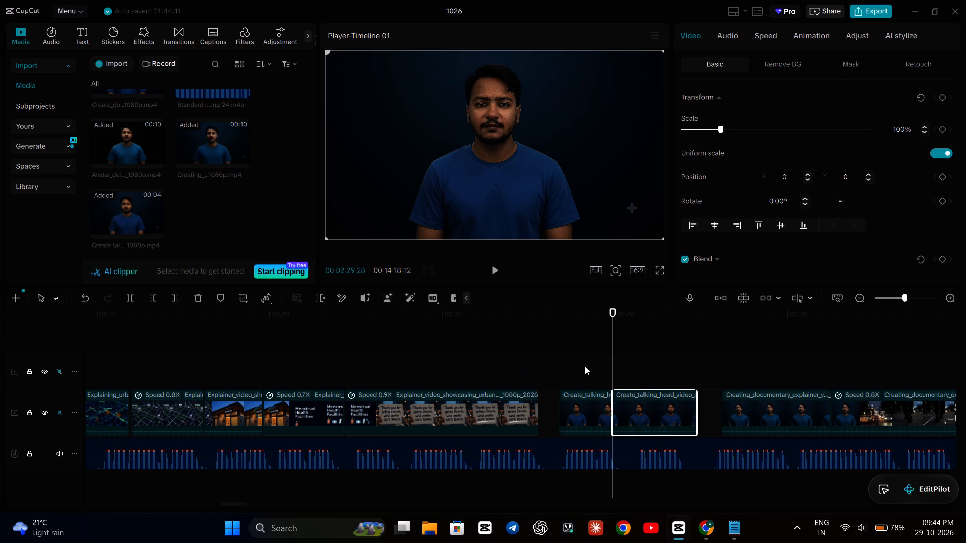
Play the second part of the split talking-head clip from 00:02:30:06 to its end against the narration.
click(635, 364)
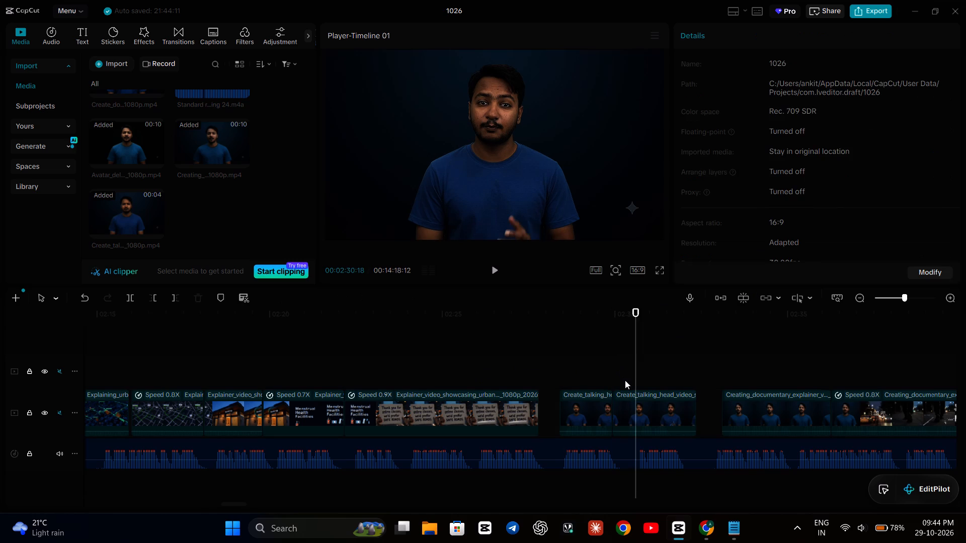
click(622, 405)
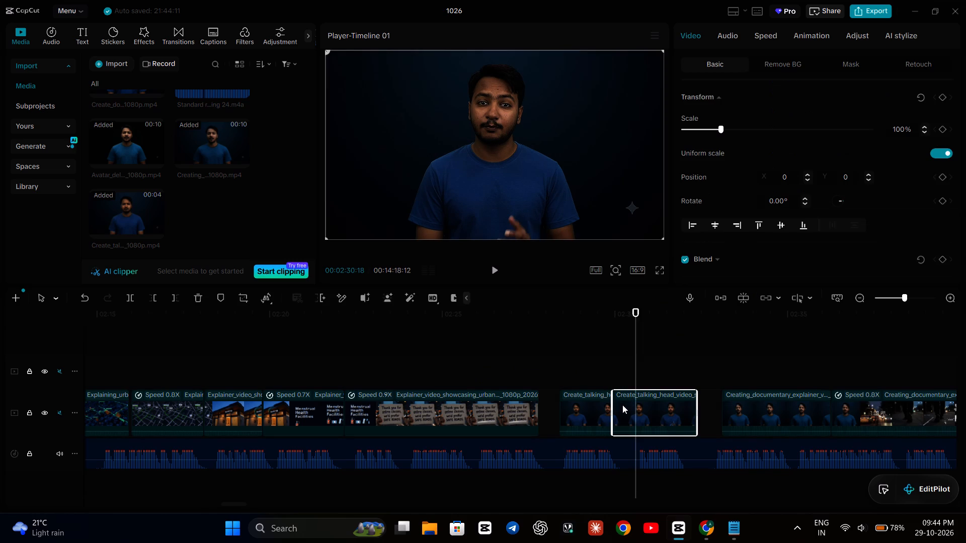
click(622, 370)
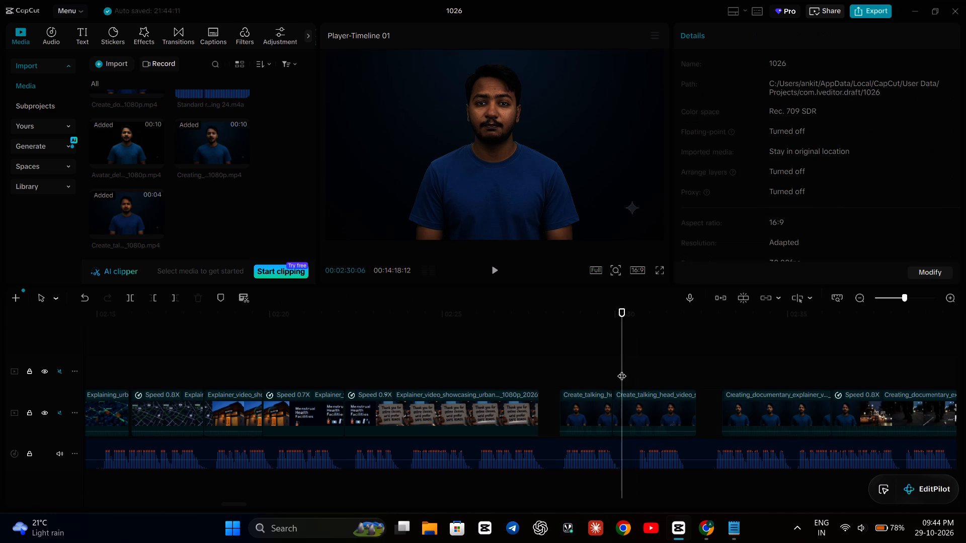
click(639, 400)
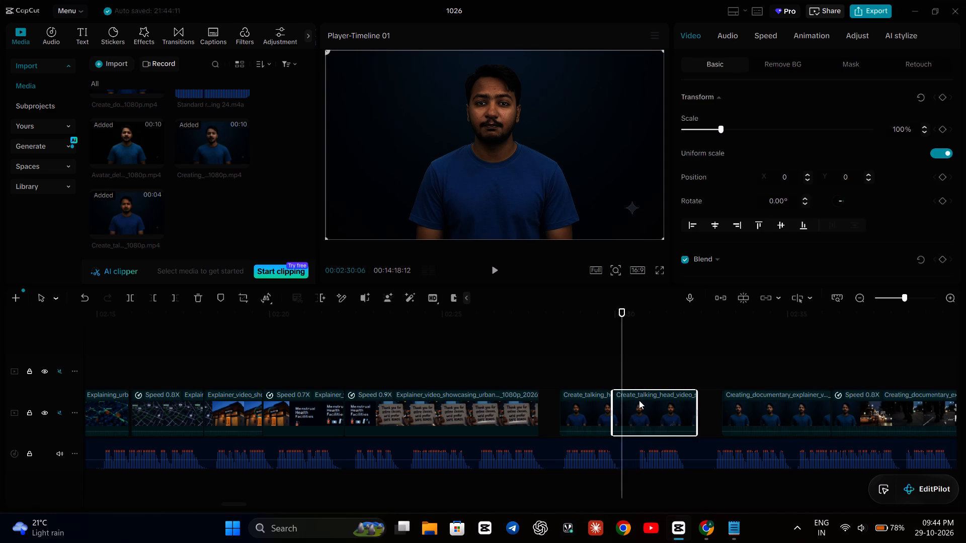
key(space)
key(space)
key(space)
key(space)
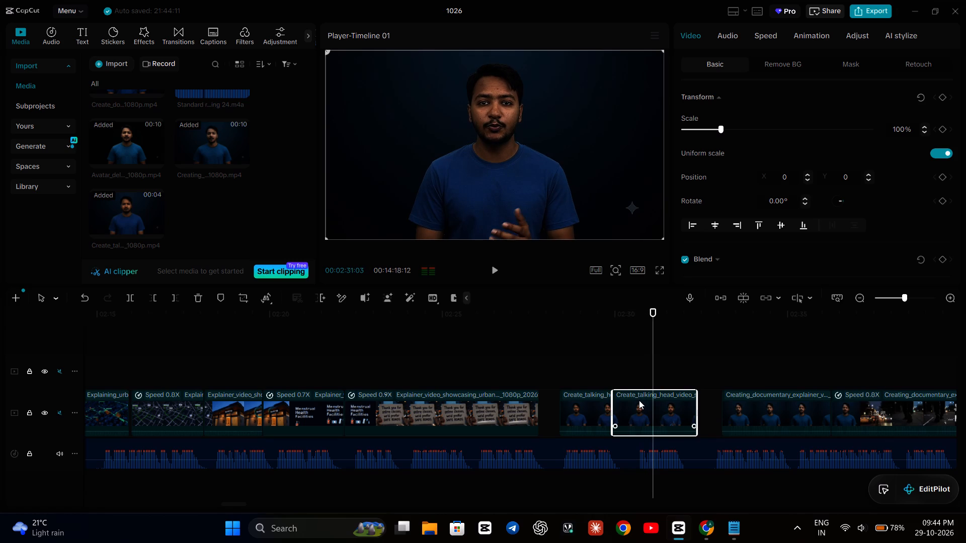
key(space)
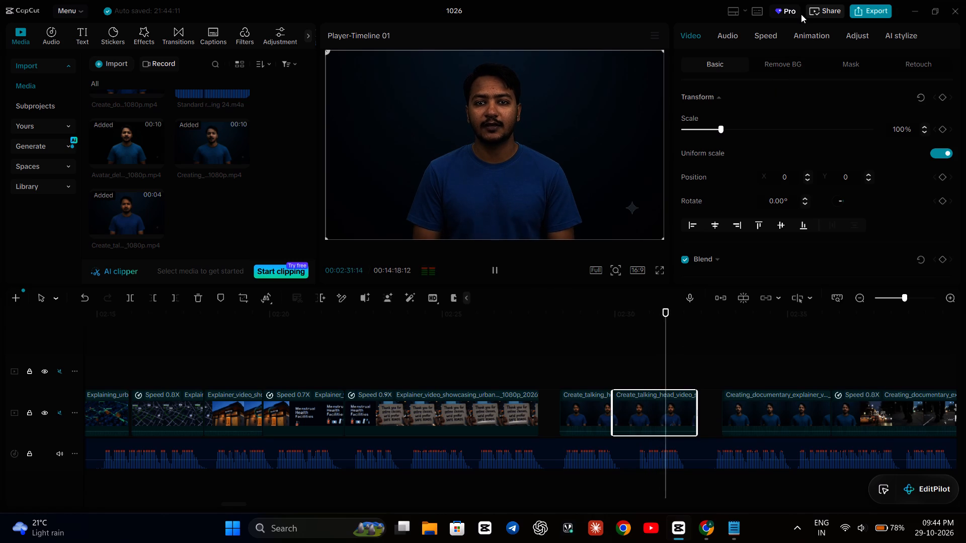
key(space)
key(space)
key(space)
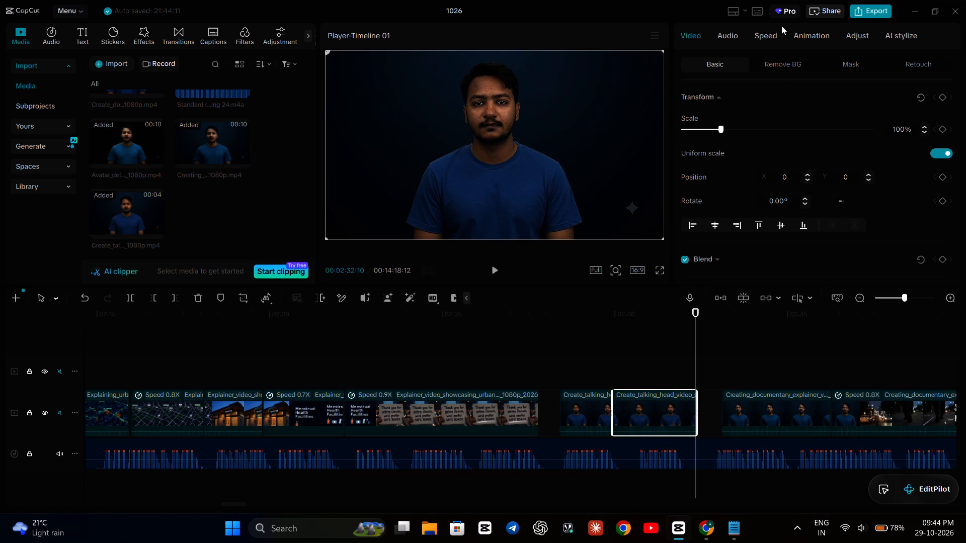
Slow the second part of the split talking-head clip to 0.80x speed.
click(764, 40)
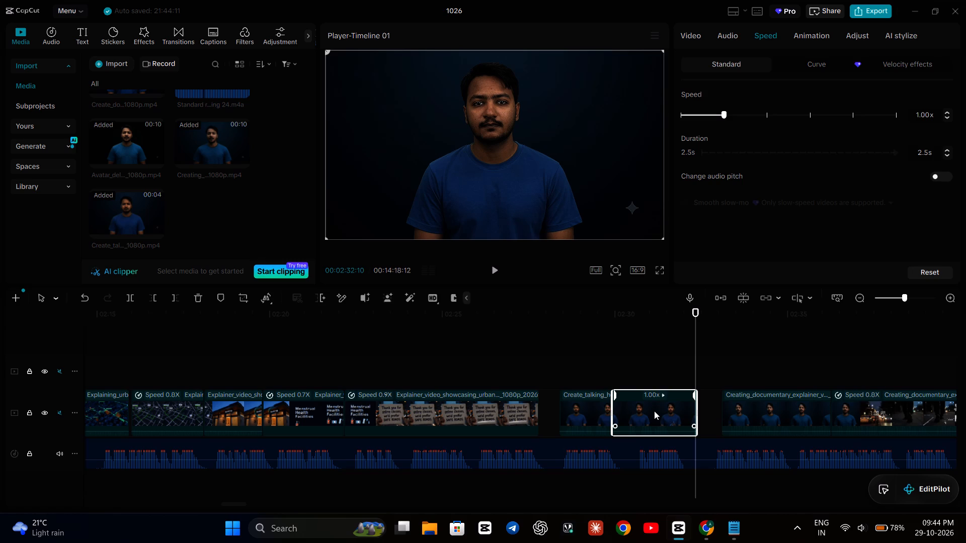
click(948, 119)
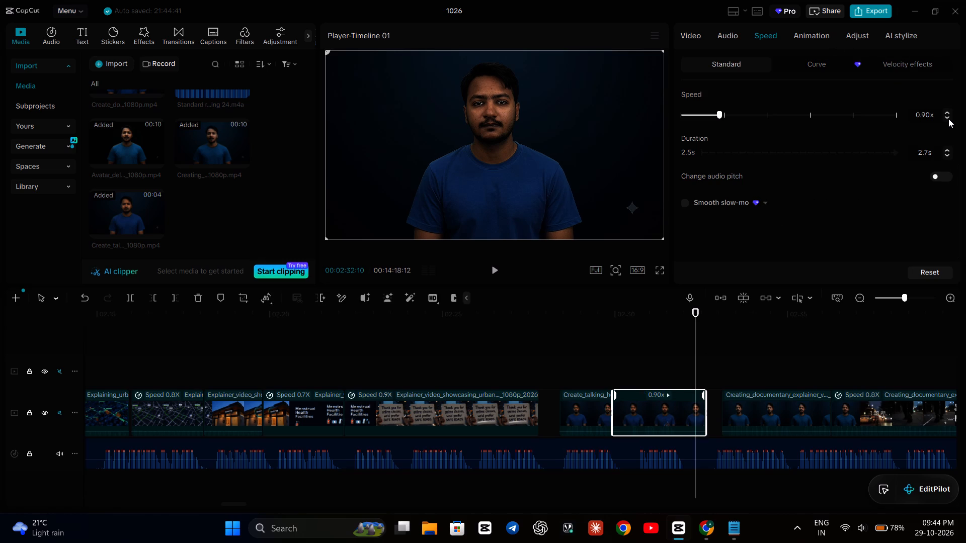
click(948, 119)
Replay both parts of the split talking-head clip against the narration, checking their sync from about 00:02:28 onward.
click(521, 356)
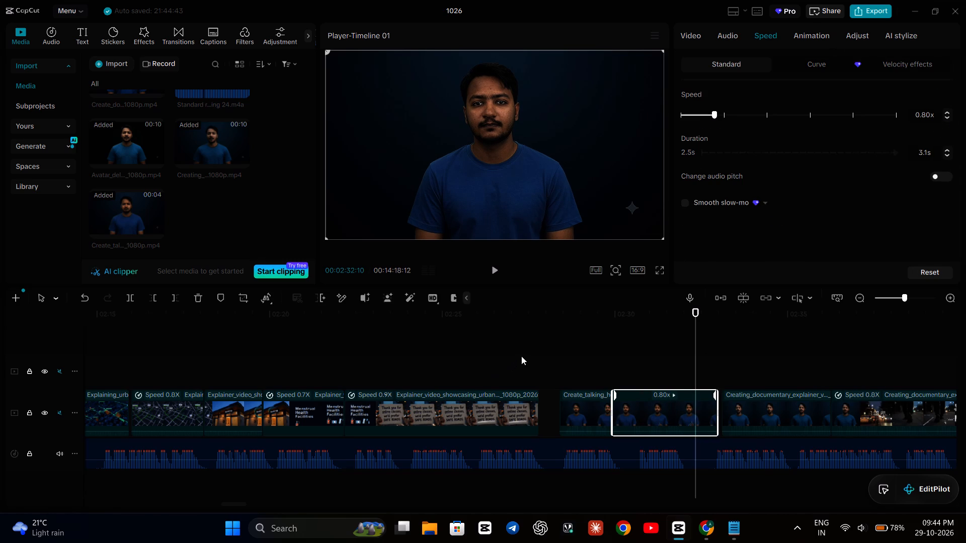
key(space)
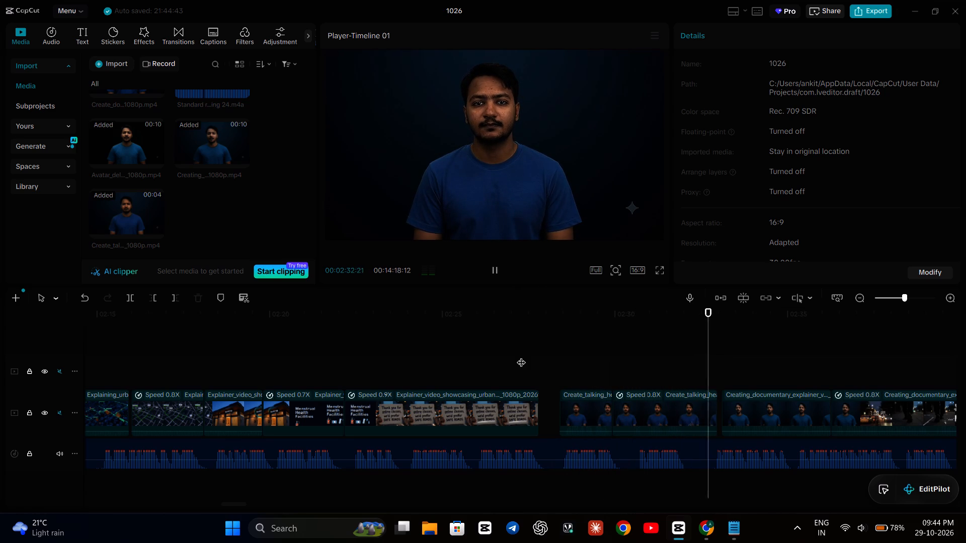
click(567, 370)
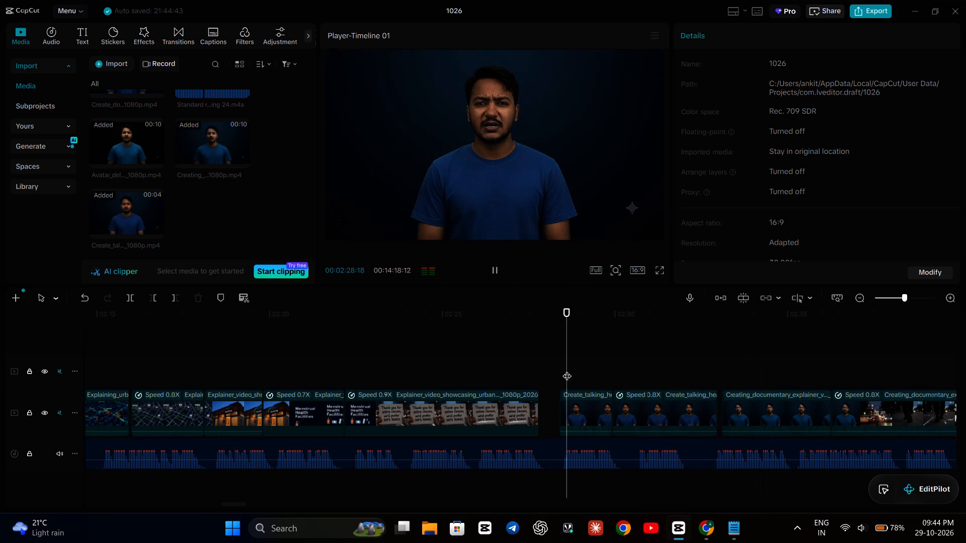
key(space)
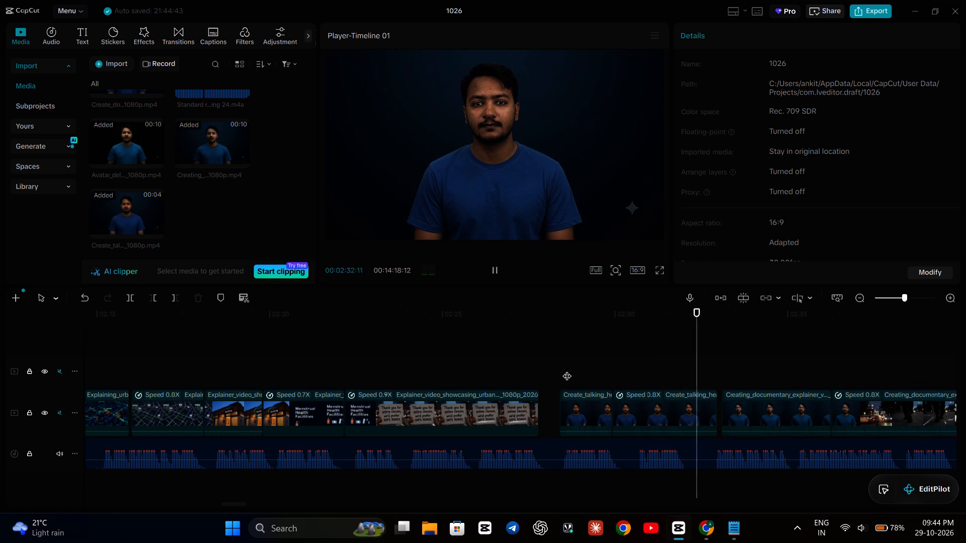
key(space)
key(space)
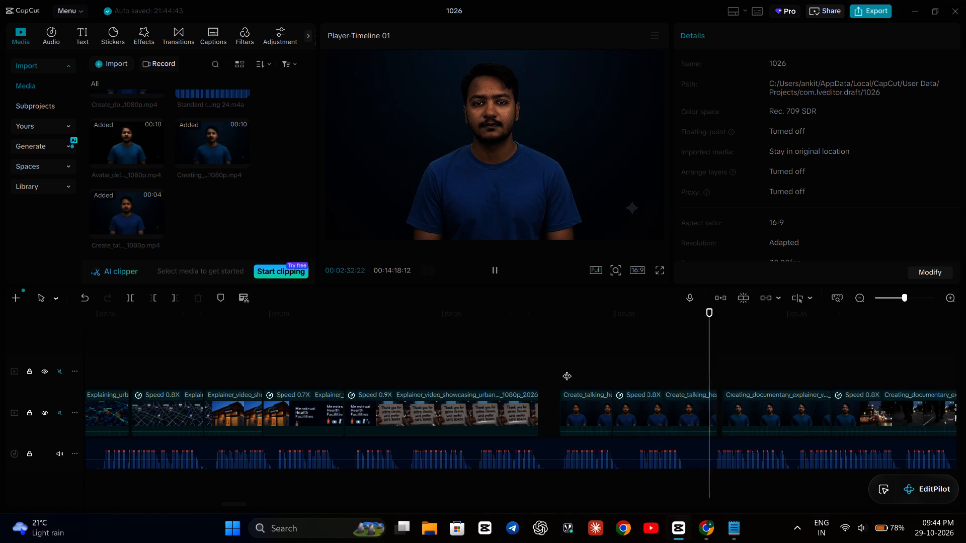
click(567, 370)
key(space)
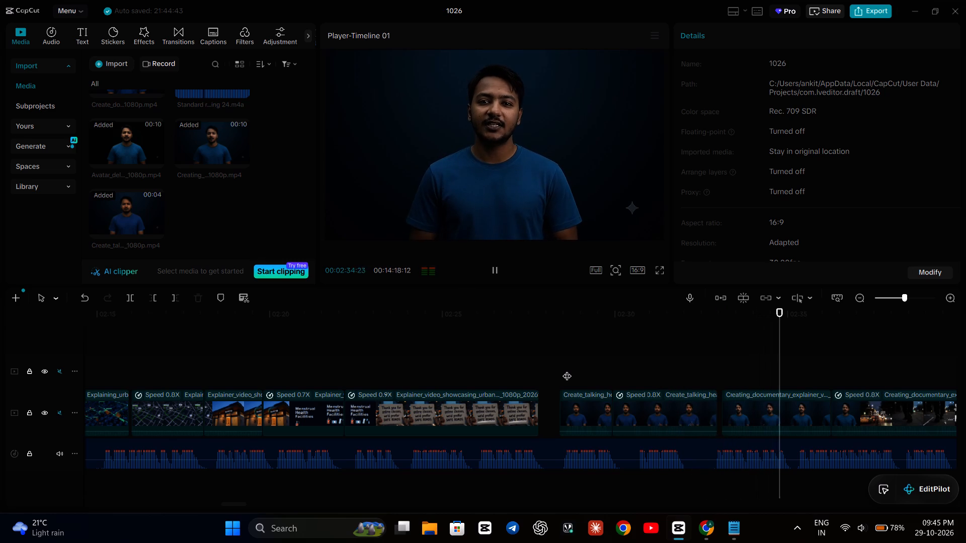
click(497, 377)
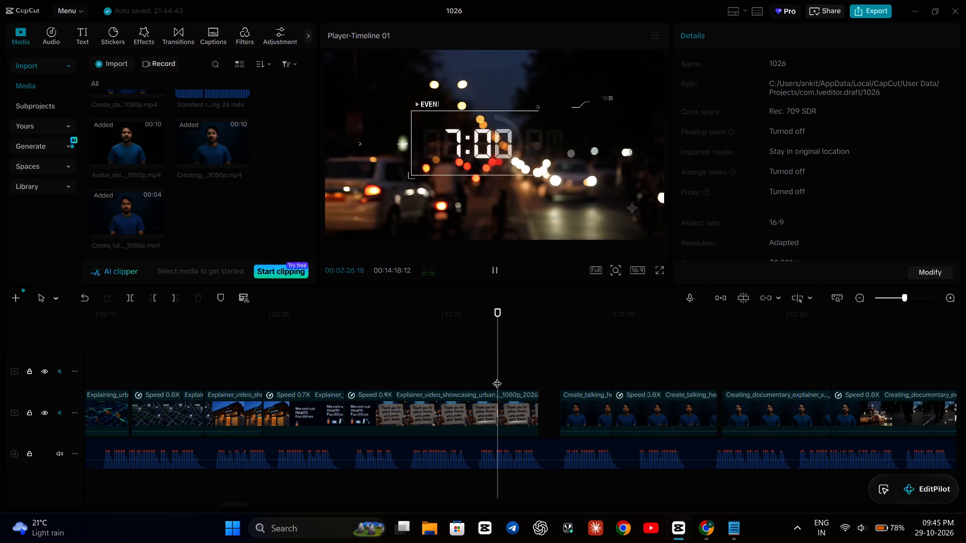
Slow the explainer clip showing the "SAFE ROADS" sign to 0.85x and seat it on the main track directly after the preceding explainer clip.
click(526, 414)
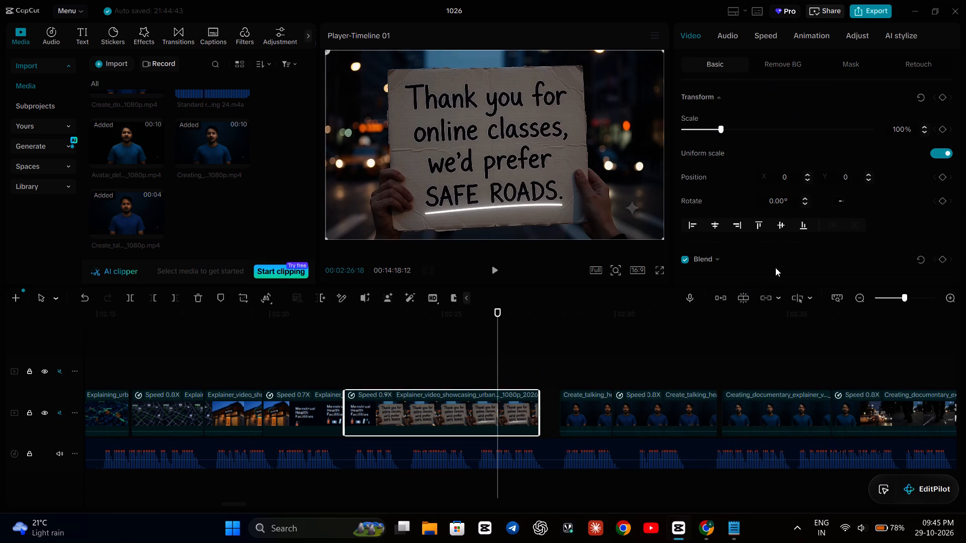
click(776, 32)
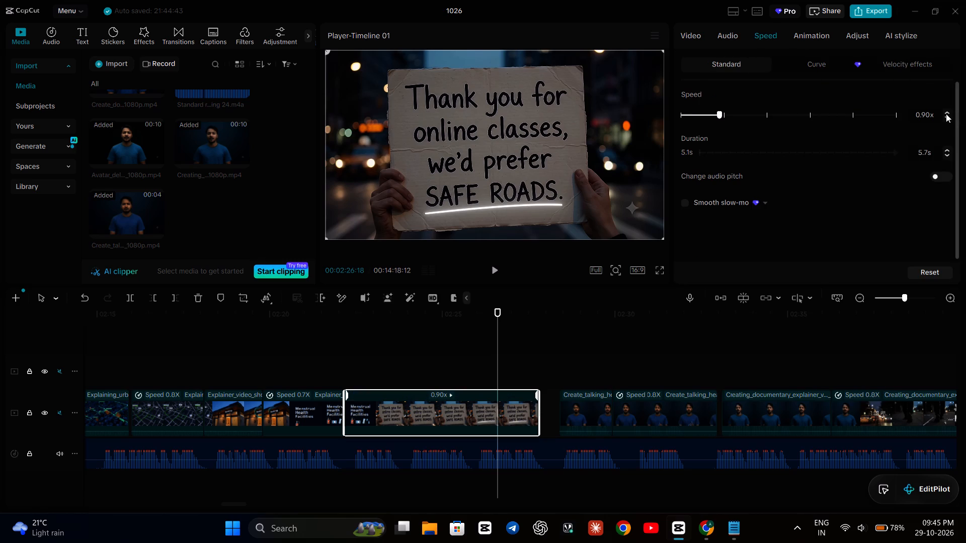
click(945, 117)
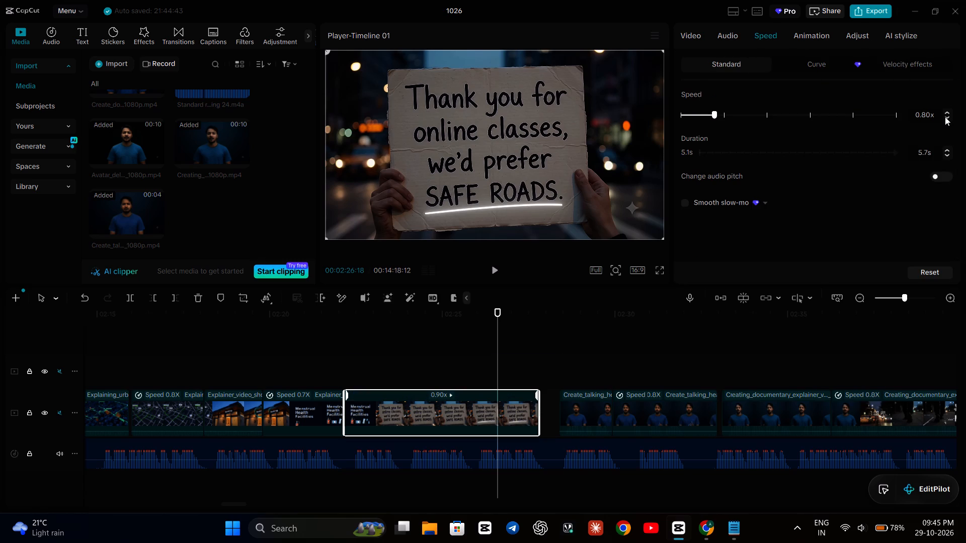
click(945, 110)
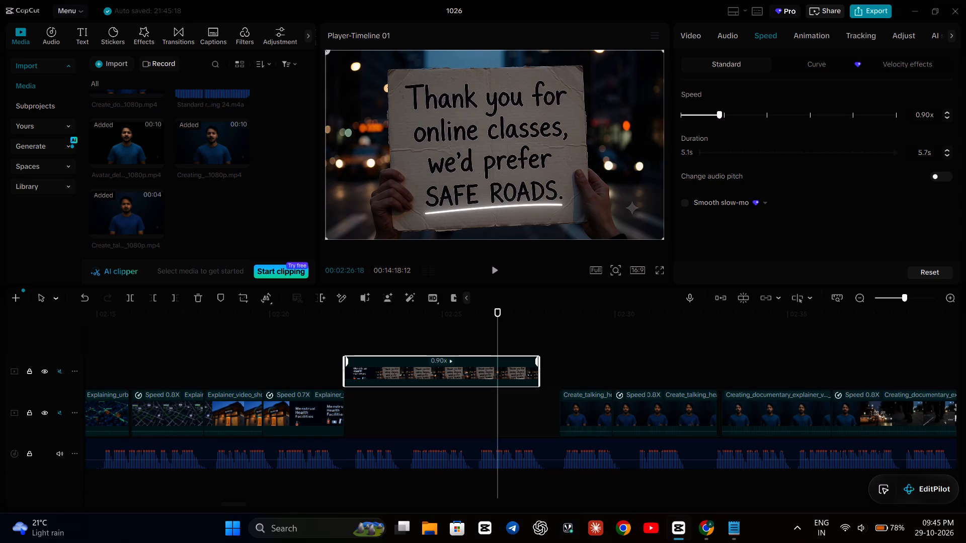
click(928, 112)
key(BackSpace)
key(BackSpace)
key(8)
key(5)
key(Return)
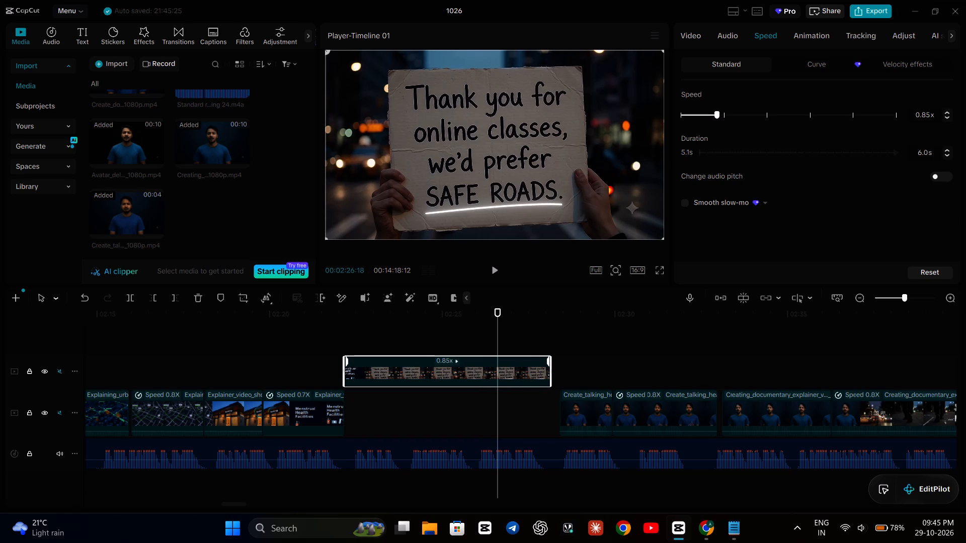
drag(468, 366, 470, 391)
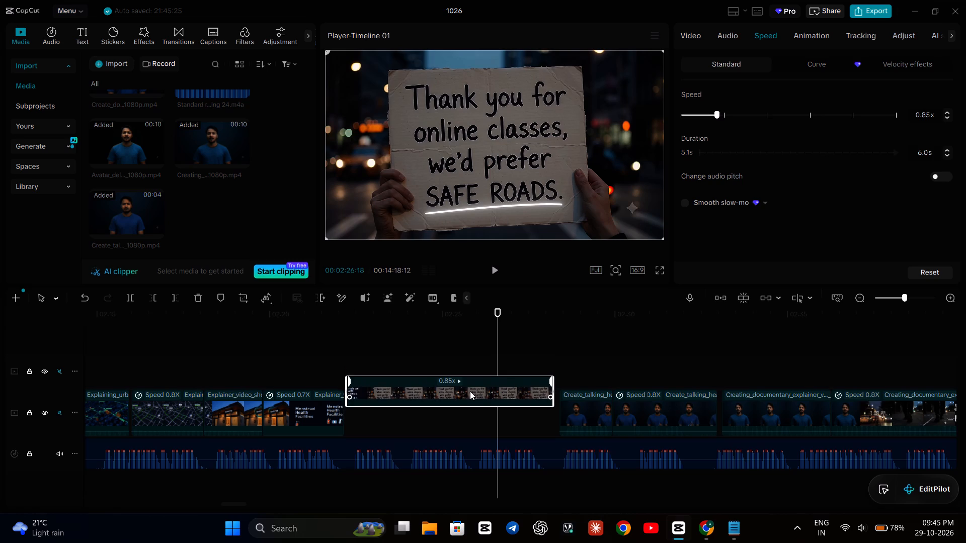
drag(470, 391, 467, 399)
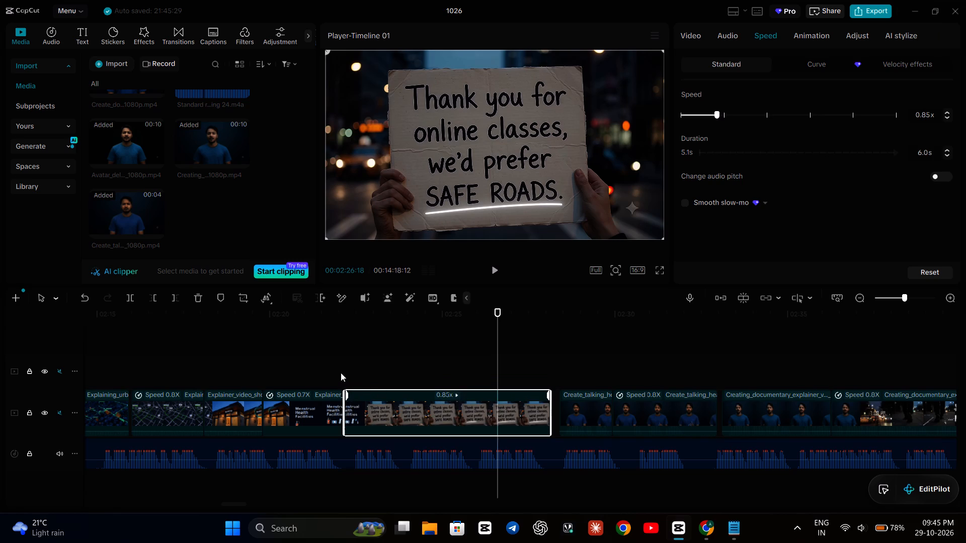
Play the "SAFE ROADS" sign clip against the narration and set its speed to 0.83x.
click(329, 365)
key(space)
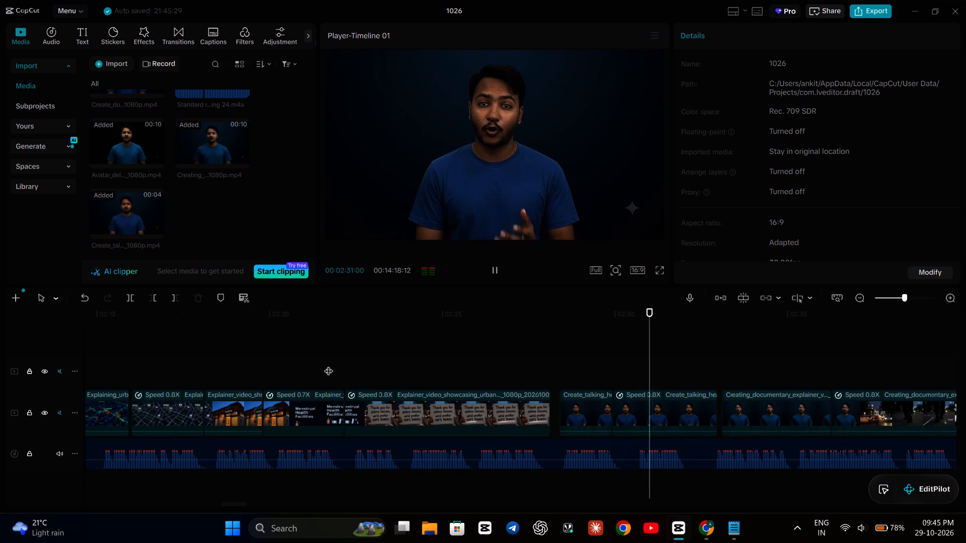
click(470, 419)
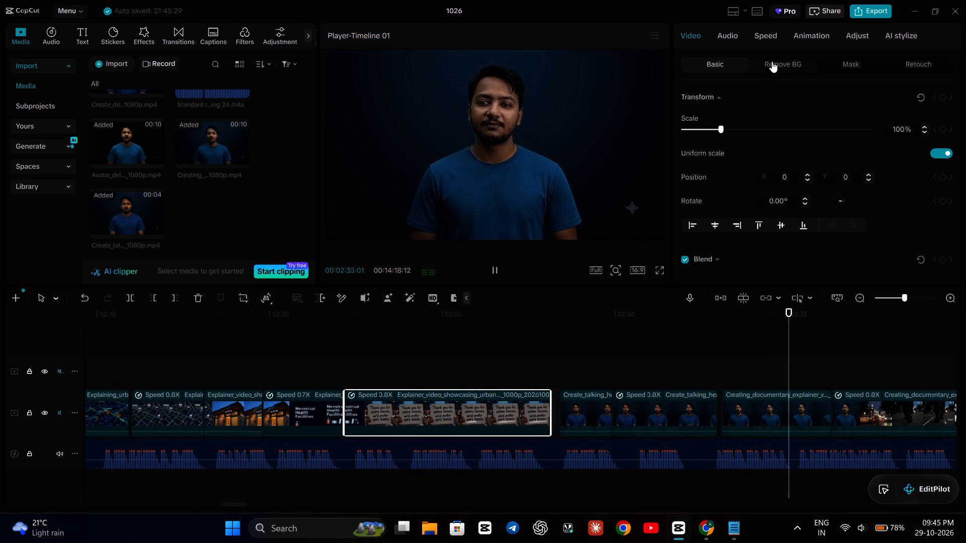
click(771, 39)
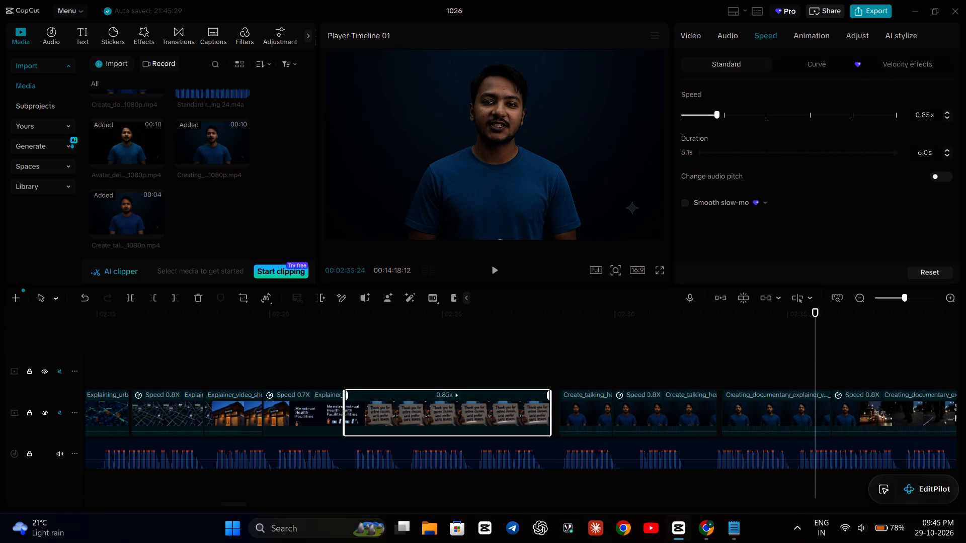
click(927, 113)
key(Right)
key(BackSpace)
key(3)
key(Return)
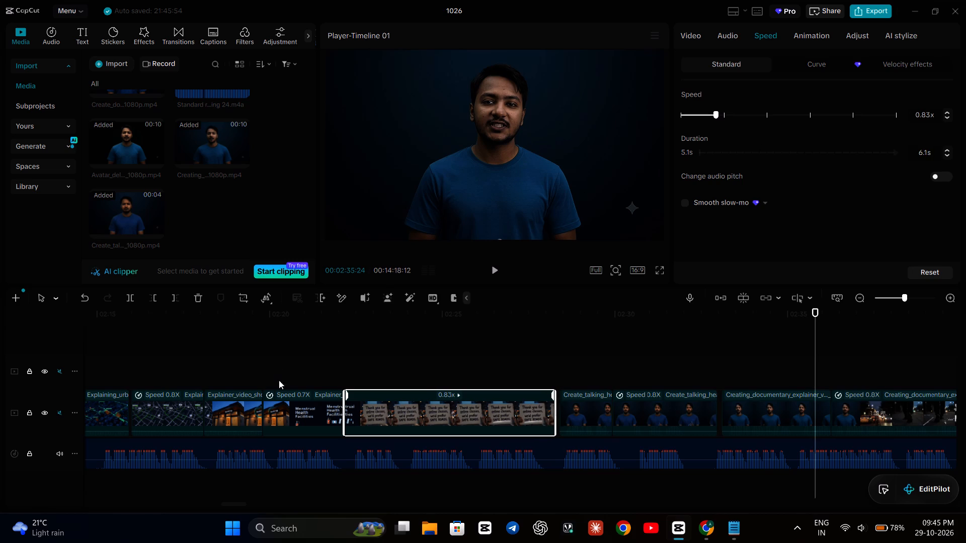
Play the timeline through the following avatar clips and move the "I Joined DU Girls" protest clip later, starting near 00:03:04.
click(337, 364)
key(space)
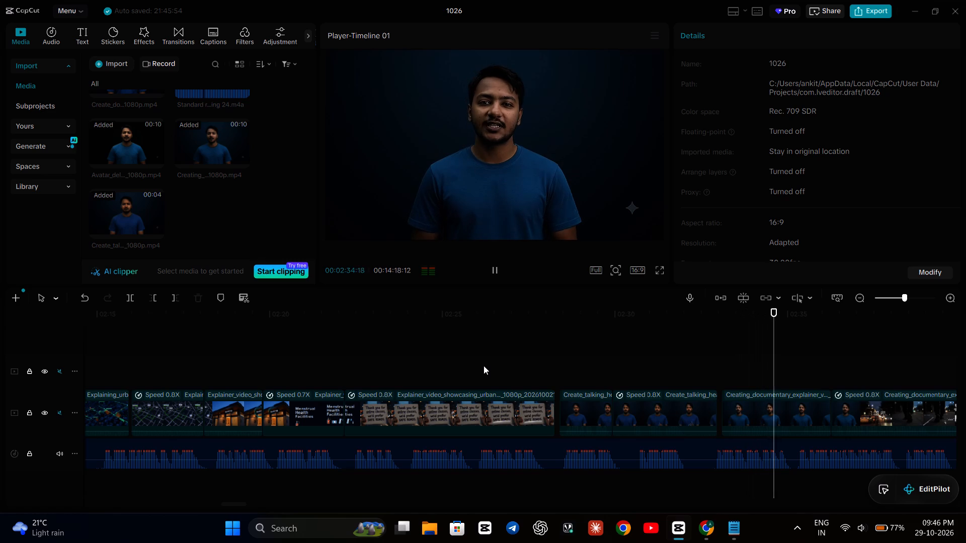
scroll(484, 366, left, 2)
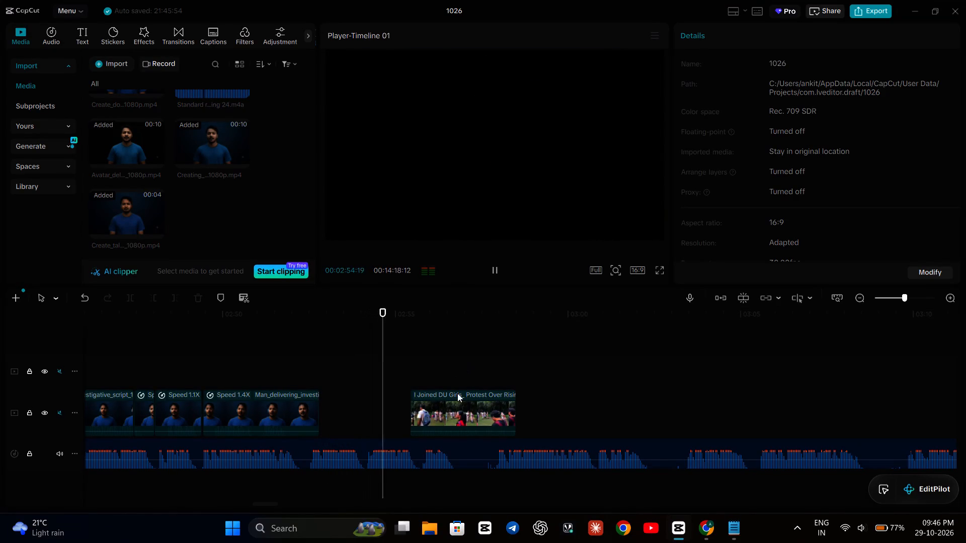
drag(464, 417, 736, 431)
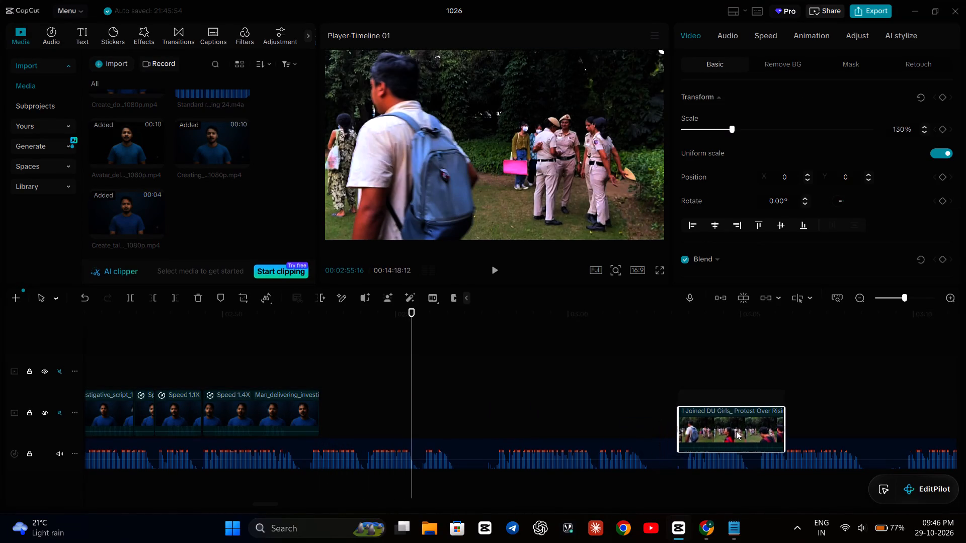
drag(736, 431, 747, 426)
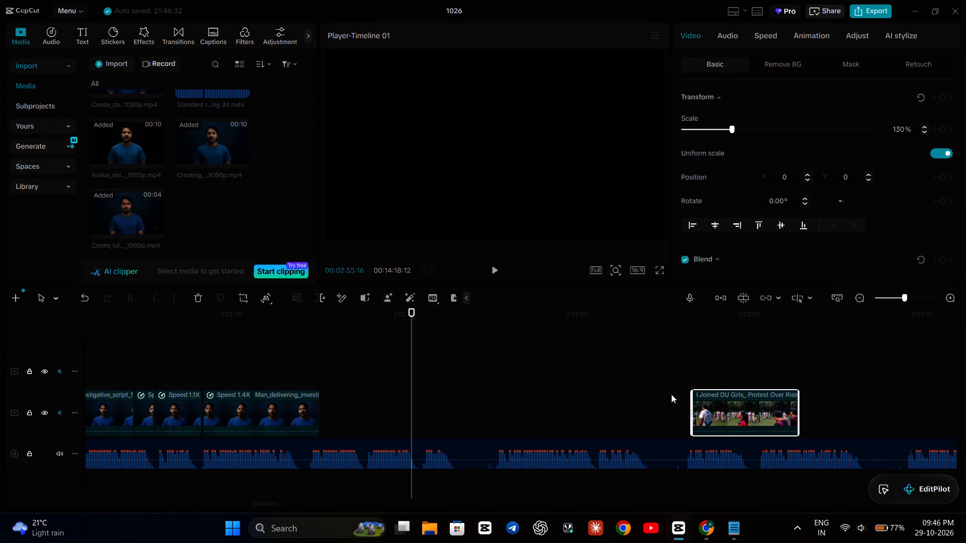
Preview the unused 10-second avatar clips in the media library, from Man_deliv...44022 through Man_deliv...44007, as candidates for the gap after 00:02:52.
scroll(671, 394, right, 3)
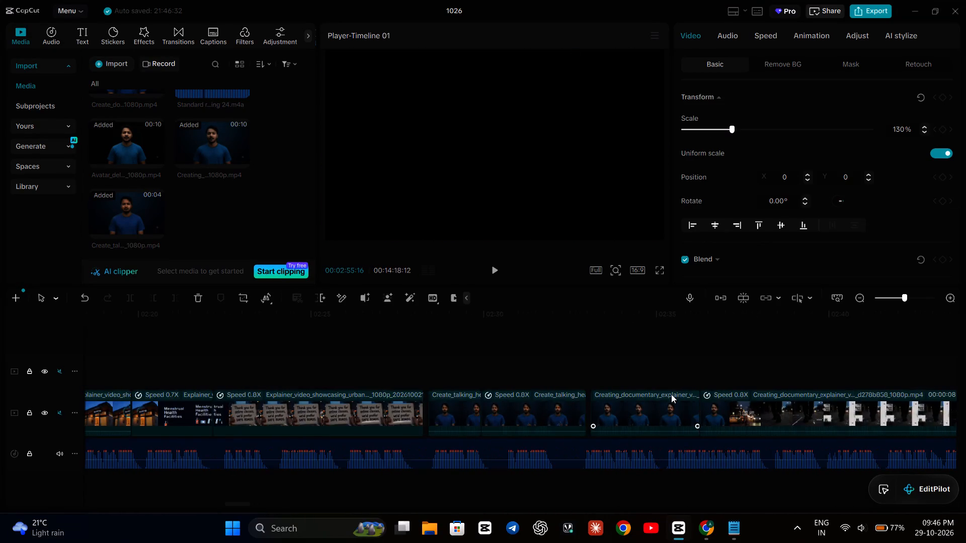
scroll(671, 394, left, 1)
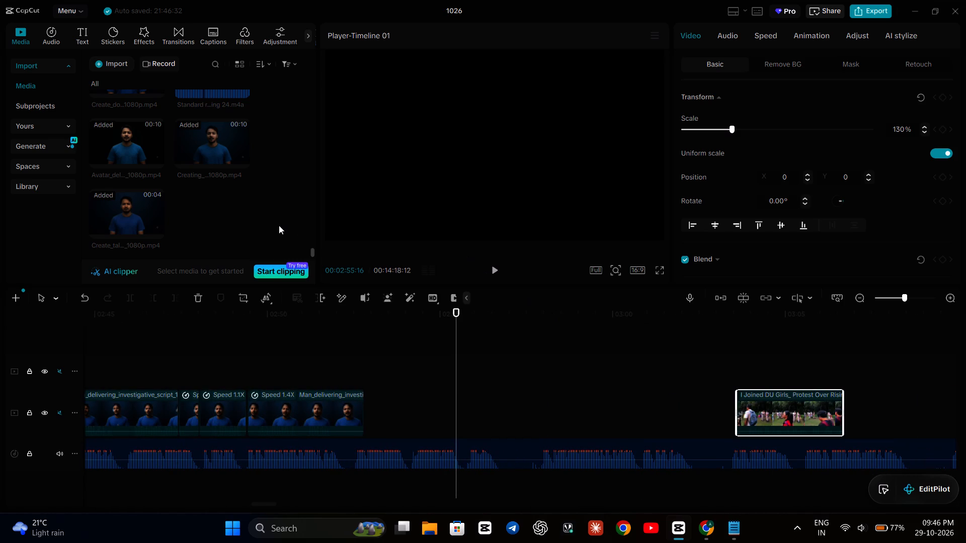
scroll(279, 225, up, 9)
scroll(279, 225, up, 12)
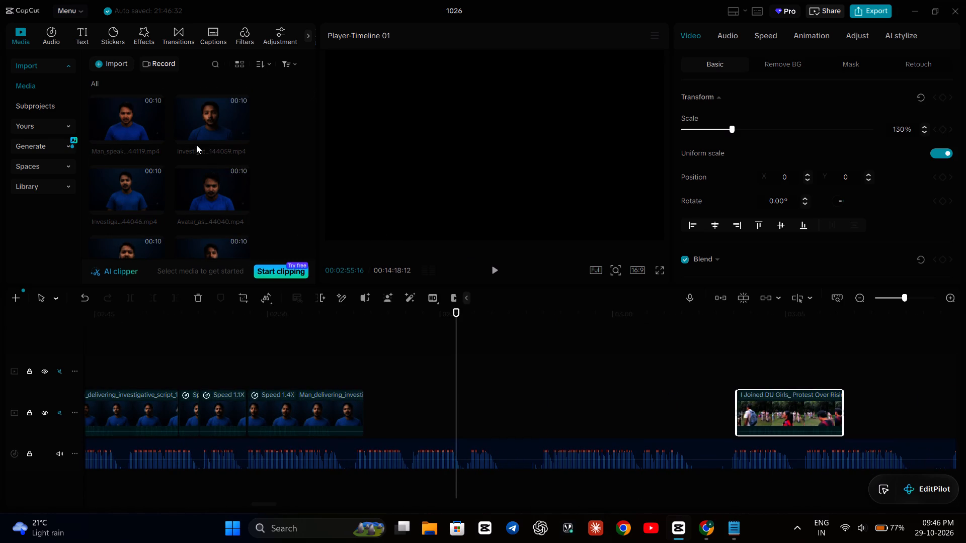
scroll(211, 202, down, 2)
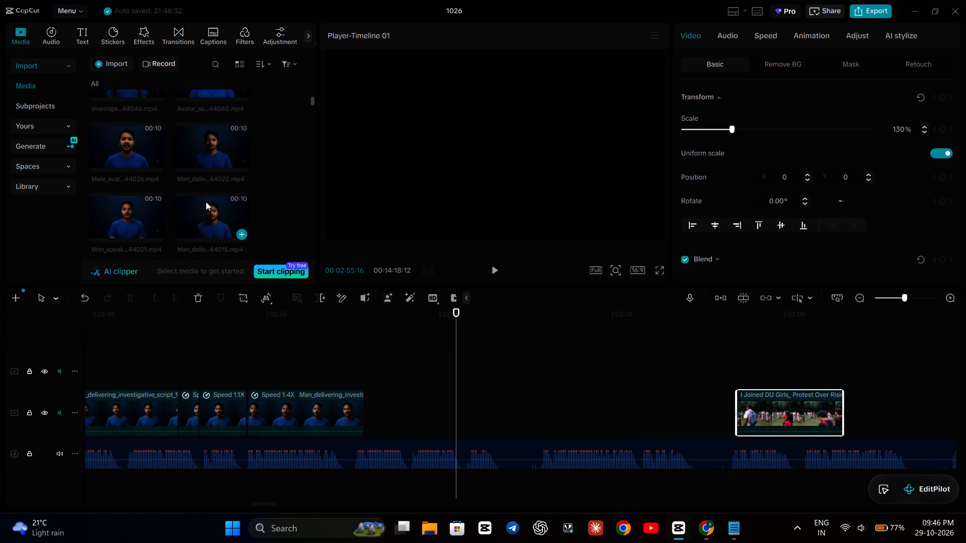
double_click(214, 166)
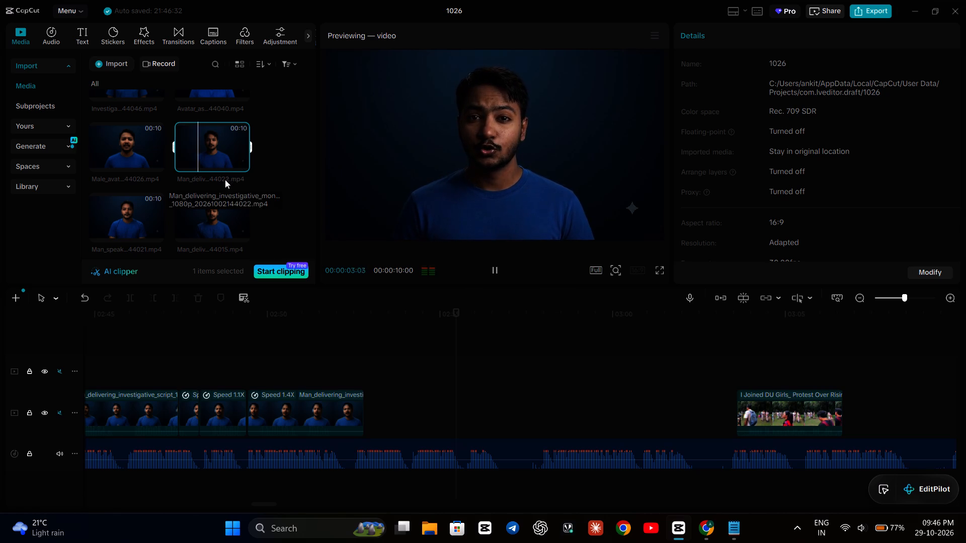
click(143, 154)
click(143, 154)
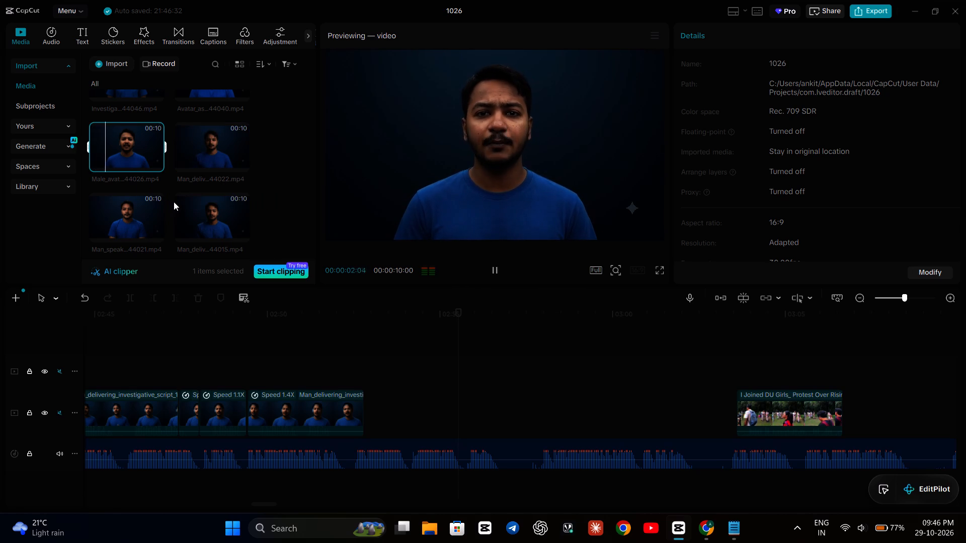
double_click(205, 201)
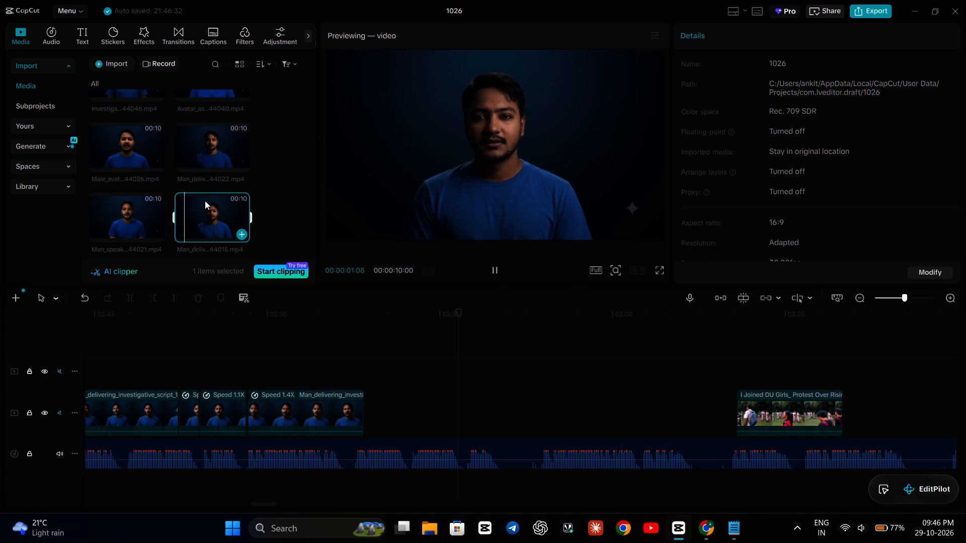
scroll(205, 201, down, 2)
double_click(201, 182)
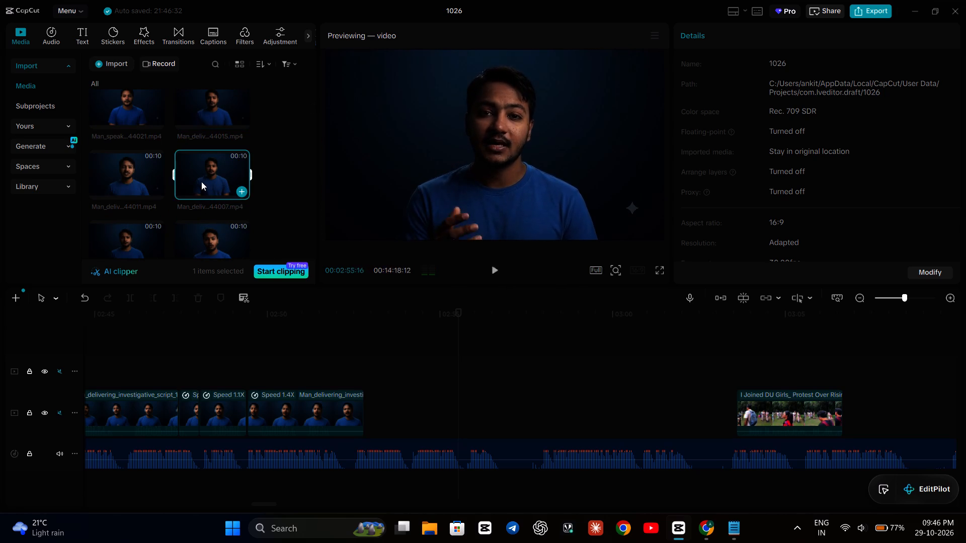
scroll(201, 182, down, 1)
double_click(201, 182)
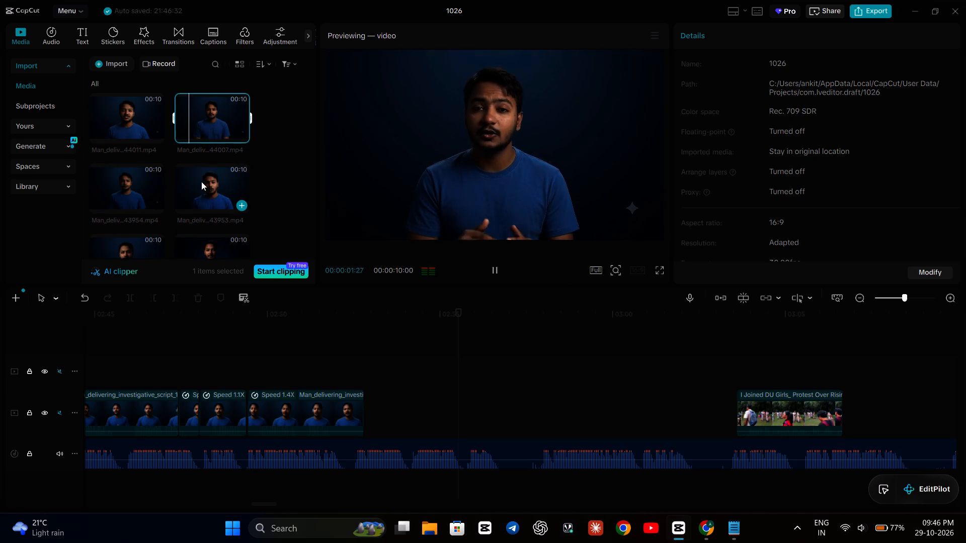
Replay the narration from about 00:02:49 into the start of the empty gap on the main track.
click(253, 344)
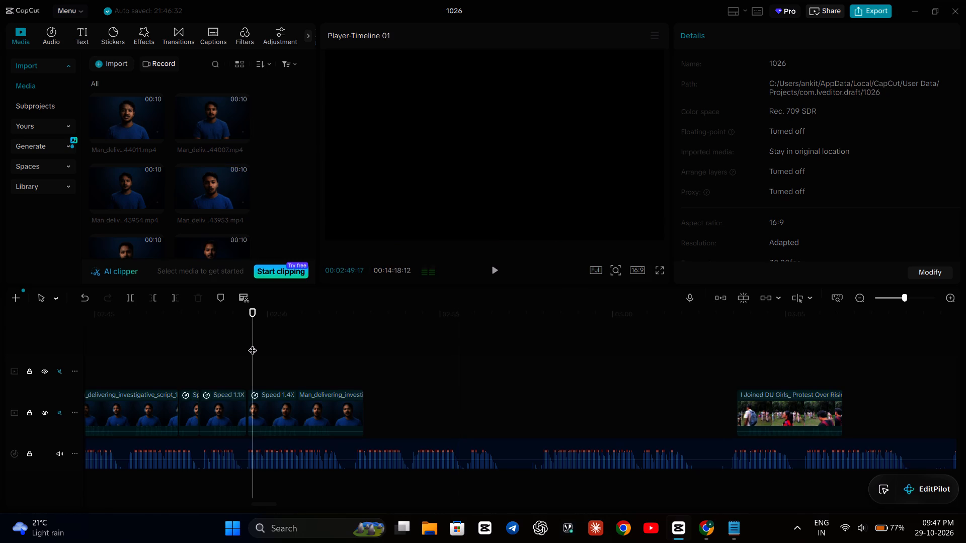
key(space)
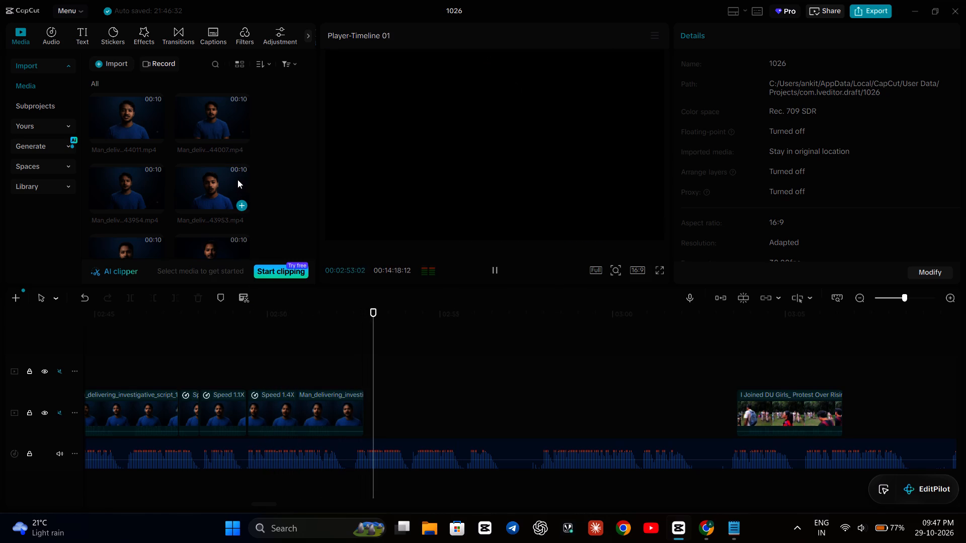
key(space)
Preview the next avatar clips in the media library, from Man_deliv...43945 through Male_avat...43815, for a match to the gap's narration.
scroll(186, 166, down, 2)
double_click(99, 162)
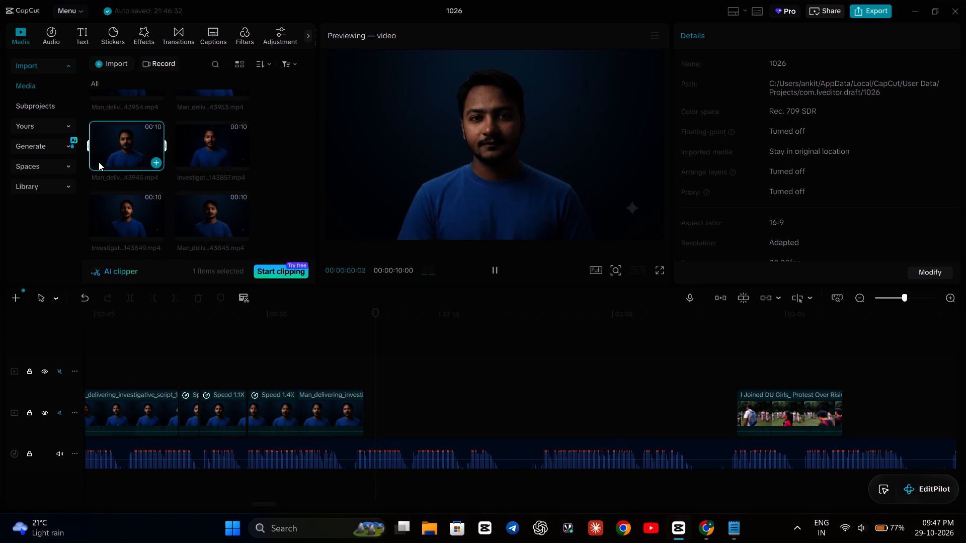
double_click(207, 154)
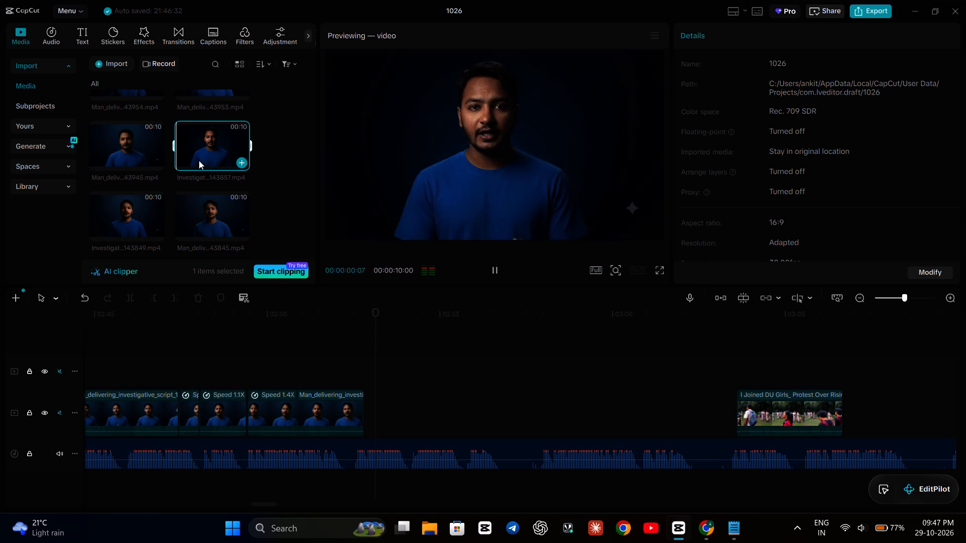
double_click(143, 211)
double_click(212, 213)
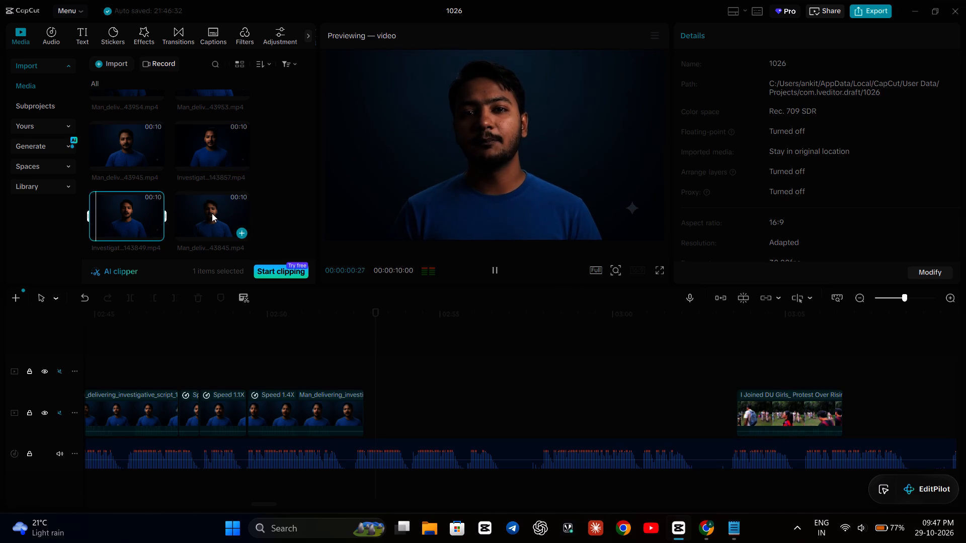
scroll(212, 213, down, 2)
double_click(142, 172)
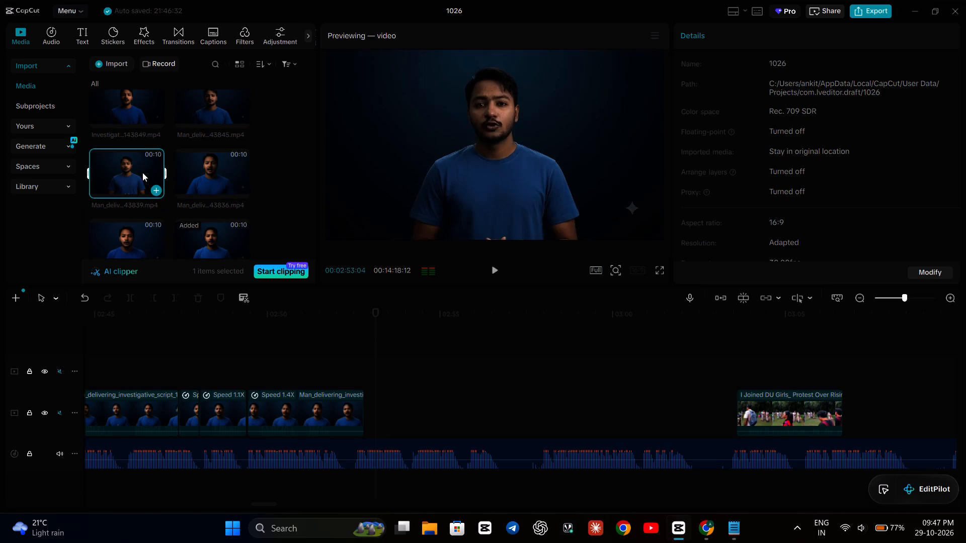
double_click(193, 165)
scroll(193, 165, down, 1)
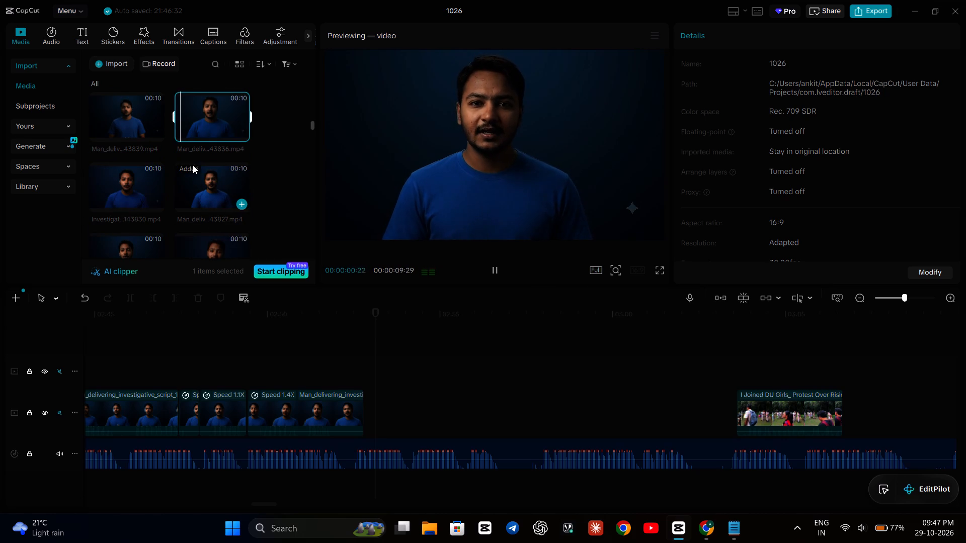
double_click(116, 180)
double_click(178, 180)
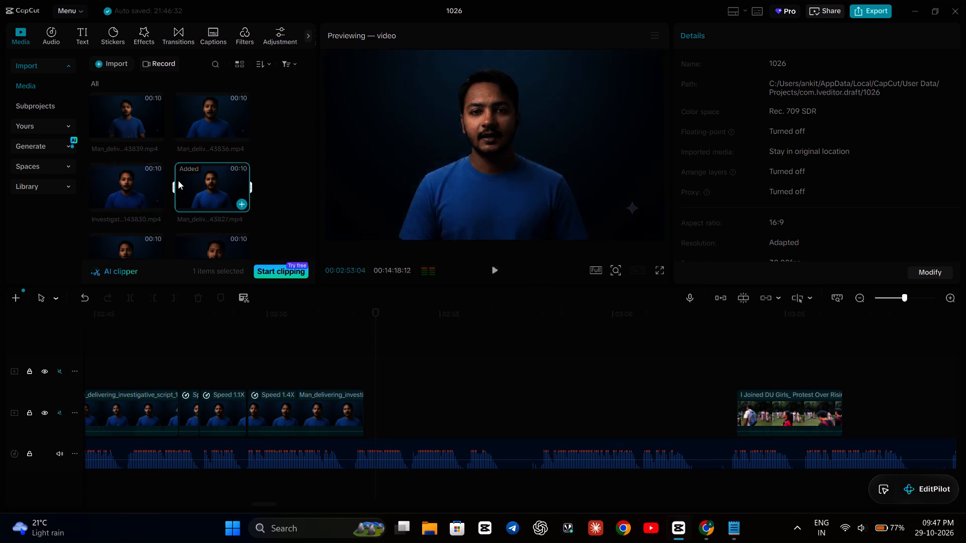
scroll(178, 180, down, 1)
double_click(121, 182)
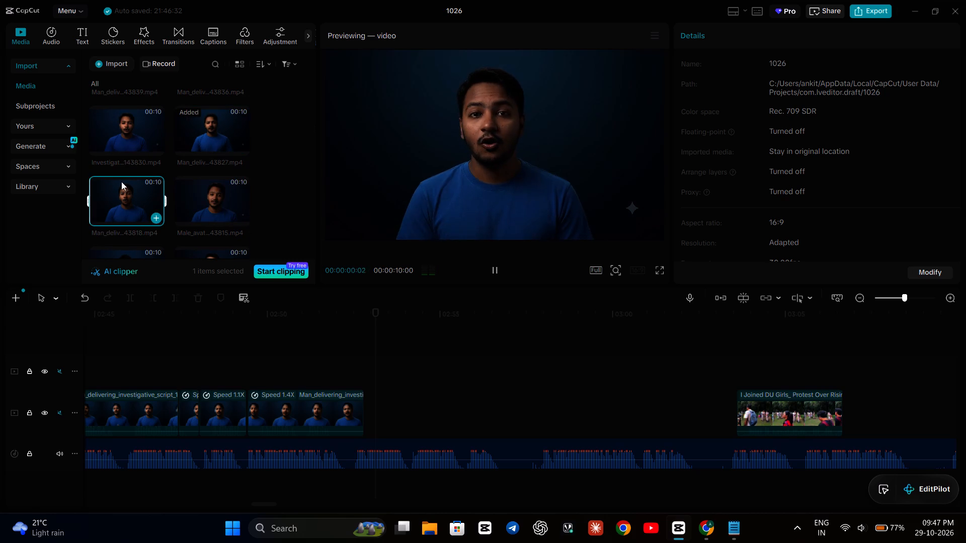
double_click(212, 193)
Preview the remaining avatar clips from Avatar_del...143810 through Young_man...43719, plus the Miranda House kinetic text and drone traffic clips.
scroll(212, 193, down, 1)
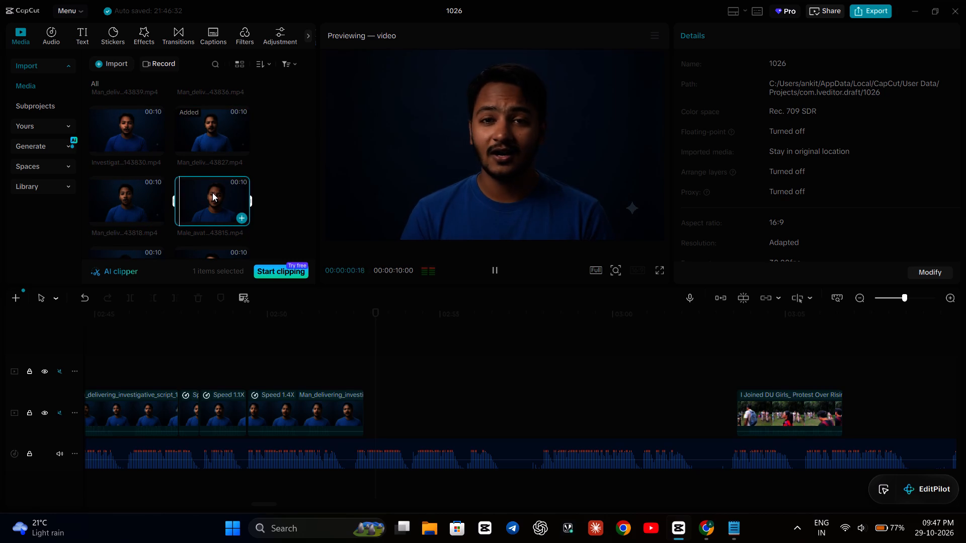
scroll(212, 193, down, 1)
double_click(143, 168)
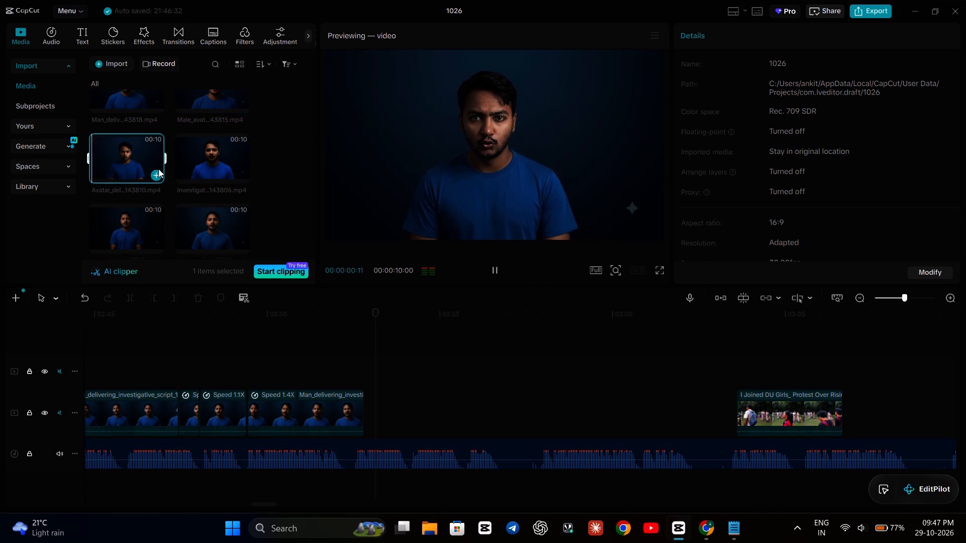
double_click(219, 169)
double_click(139, 213)
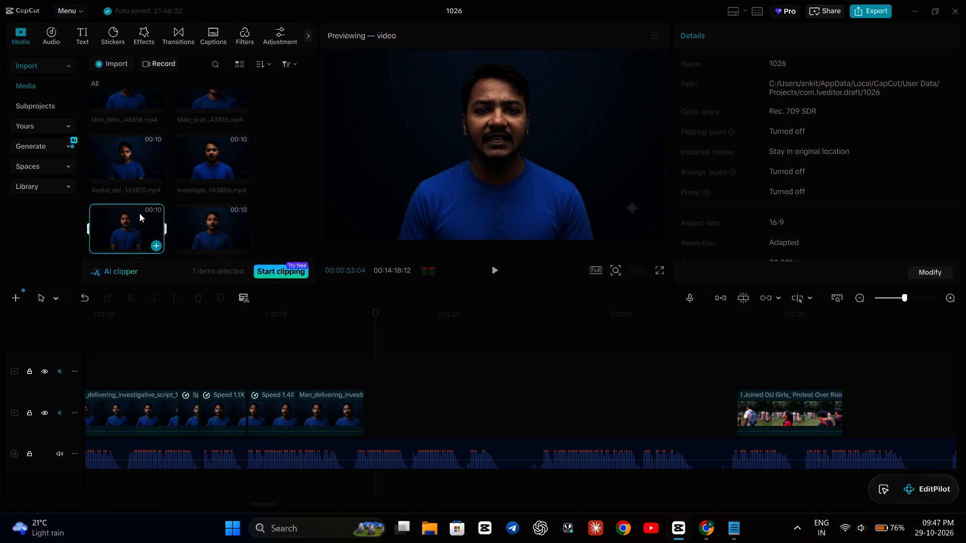
double_click(183, 214)
scroll(183, 214, down, 1)
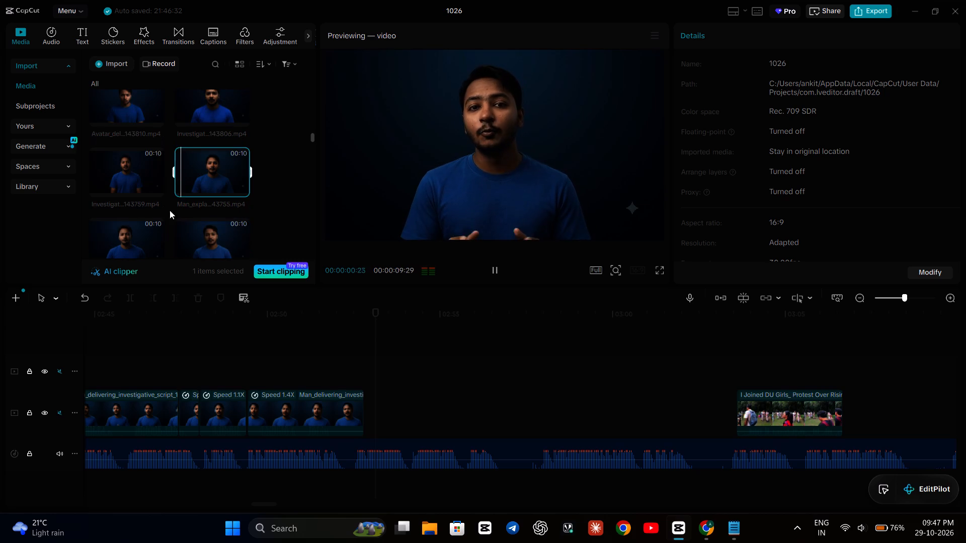
double_click(112, 227)
scroll(182, 185, down, 2)
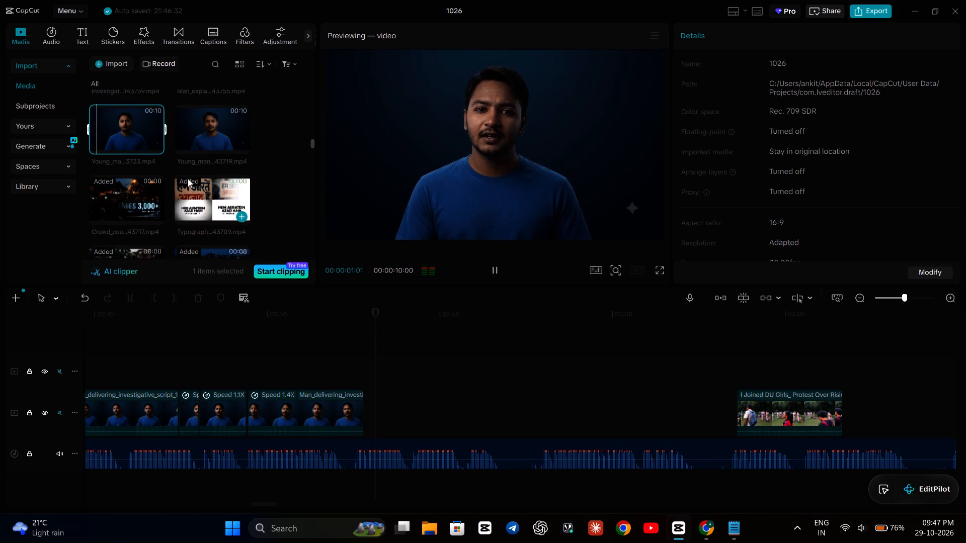
double_click(193, 146)
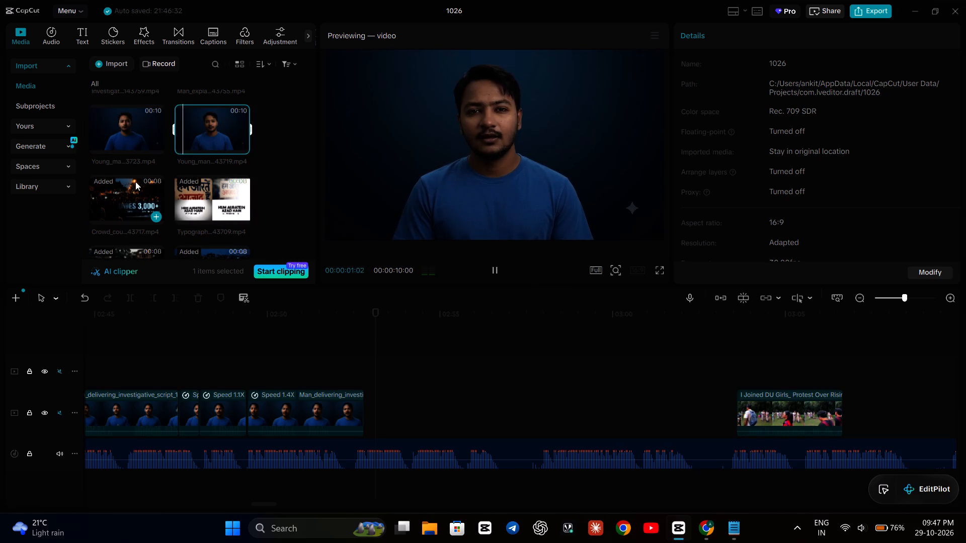
scroll(135, 182, down, 2)
double_click(123, 165)
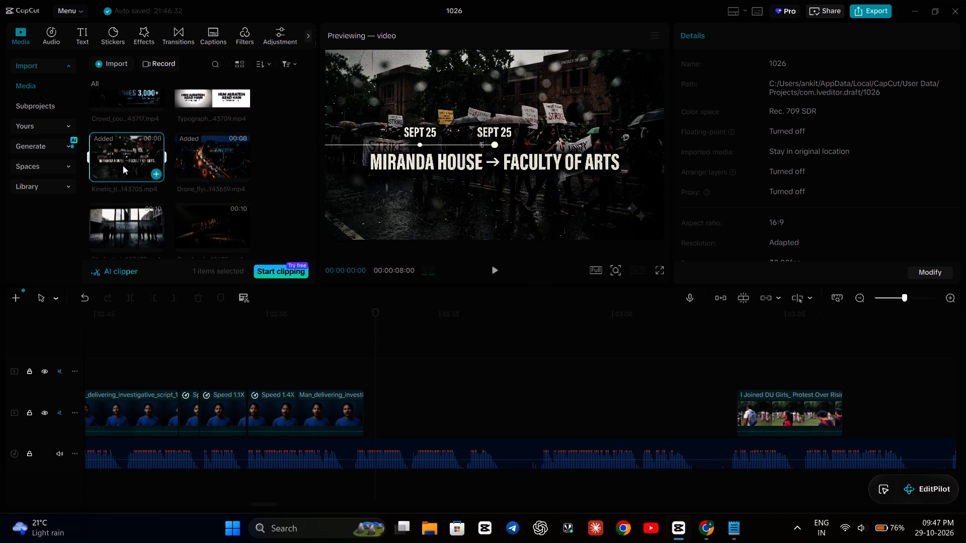
double_click(187, 158)
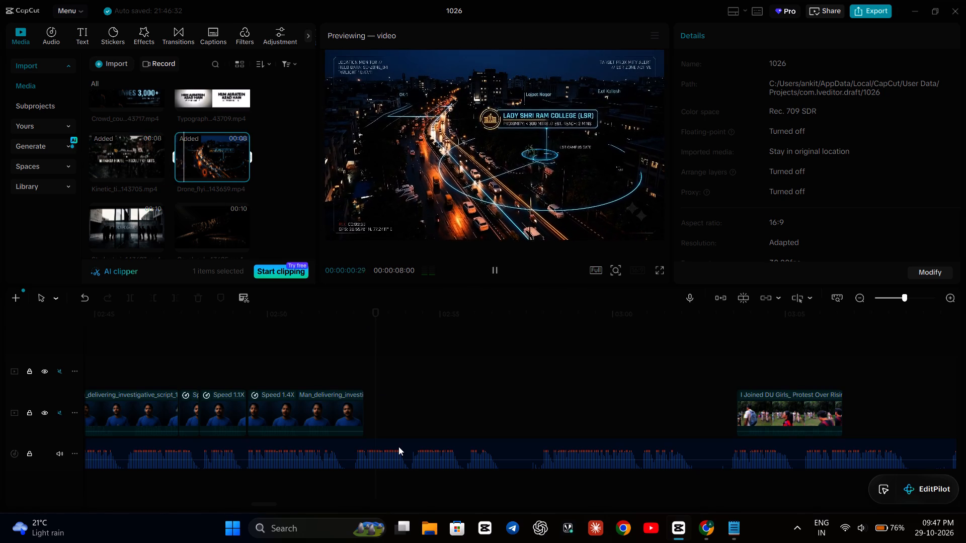
Play the opening of the timeline from about 00:00:07 through the "THE SAFETY" title clip, and restart playback from the beginning.
scroll(398, 446, right, 14)
scroll(398, 446, right, 9)
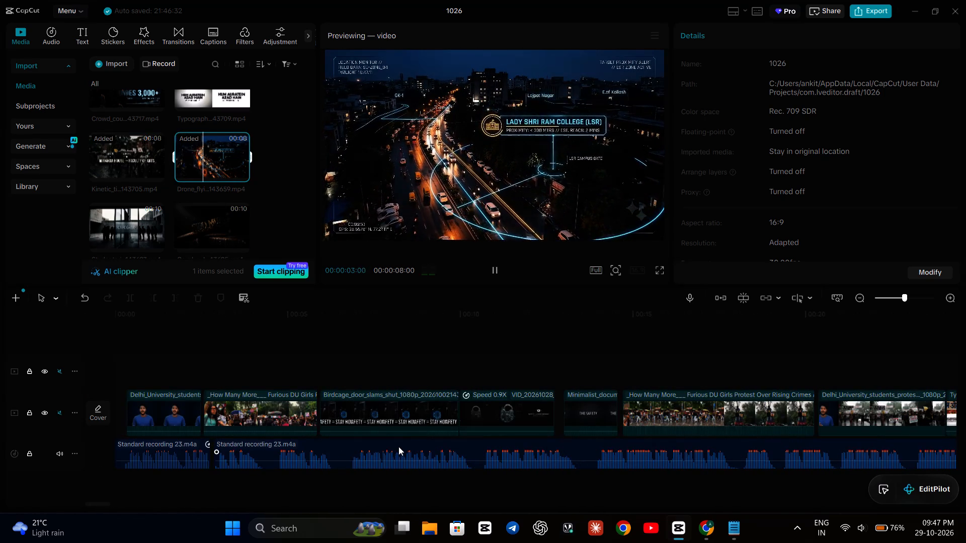
click(362, 345)
key(space)
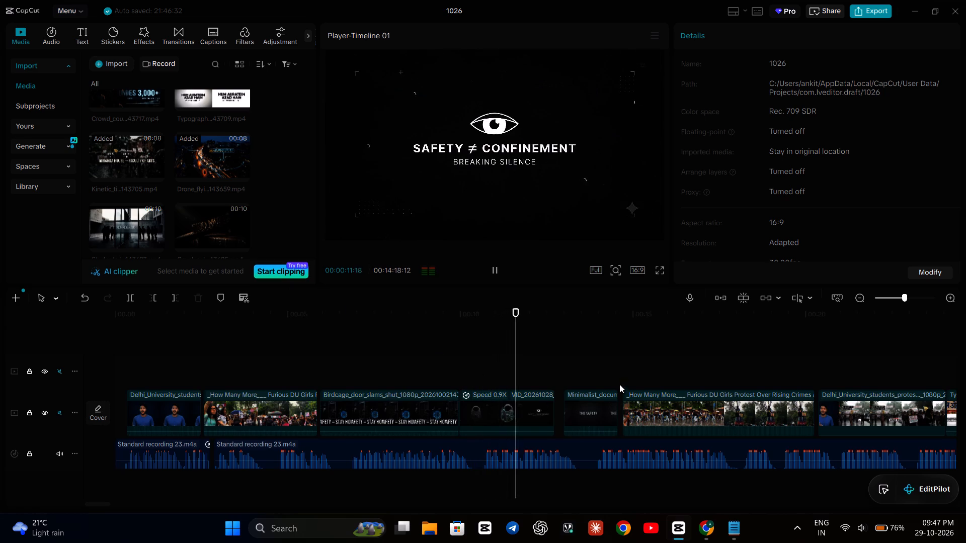
click(111, 359)
click(123, 354)
key(space)
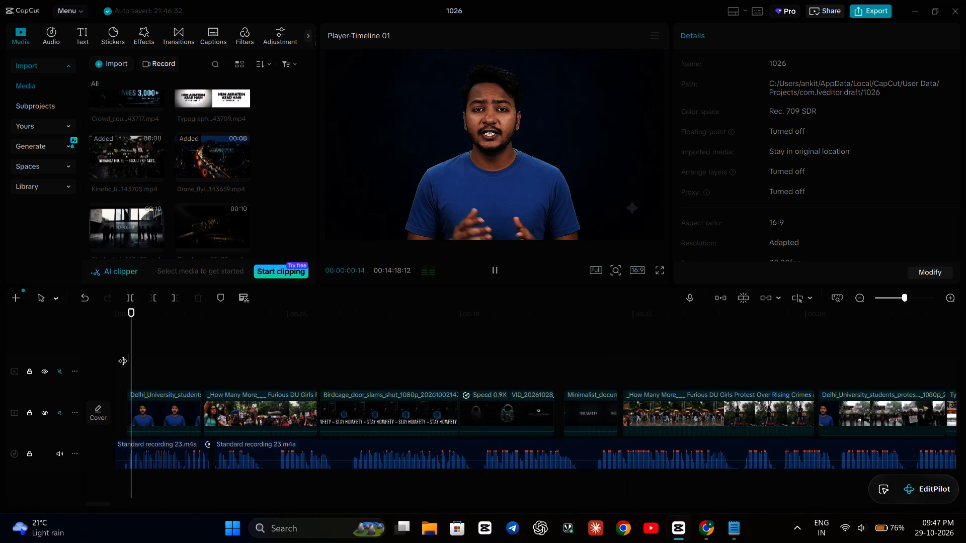
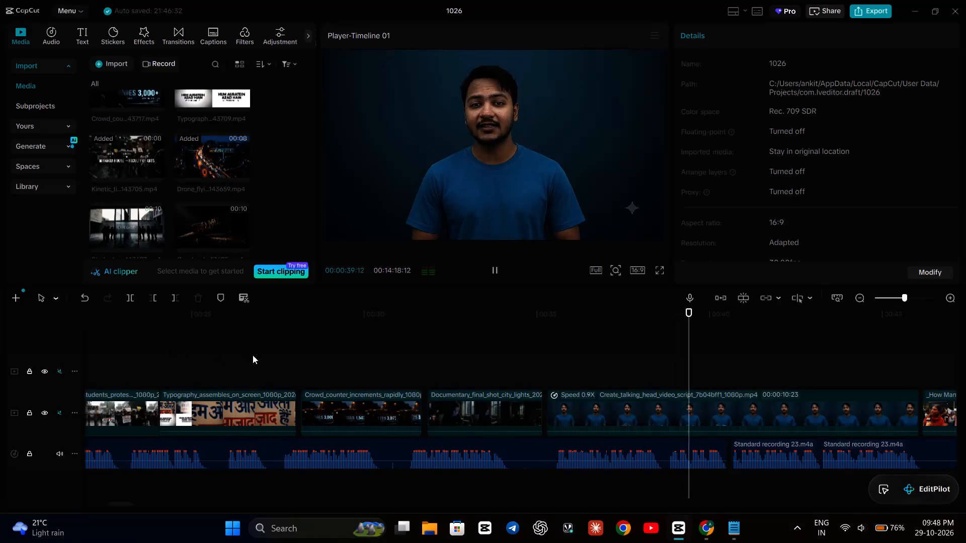
Replay the edit from the crowd-counter clip at about 00:00:30 into the talking-head clip at about 00:00:44.
key(space)
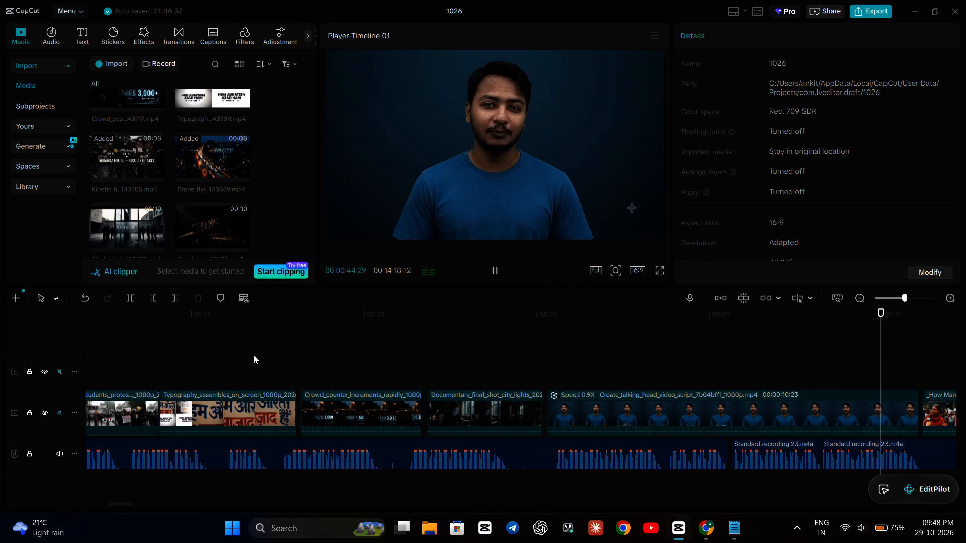
click(363, 354)
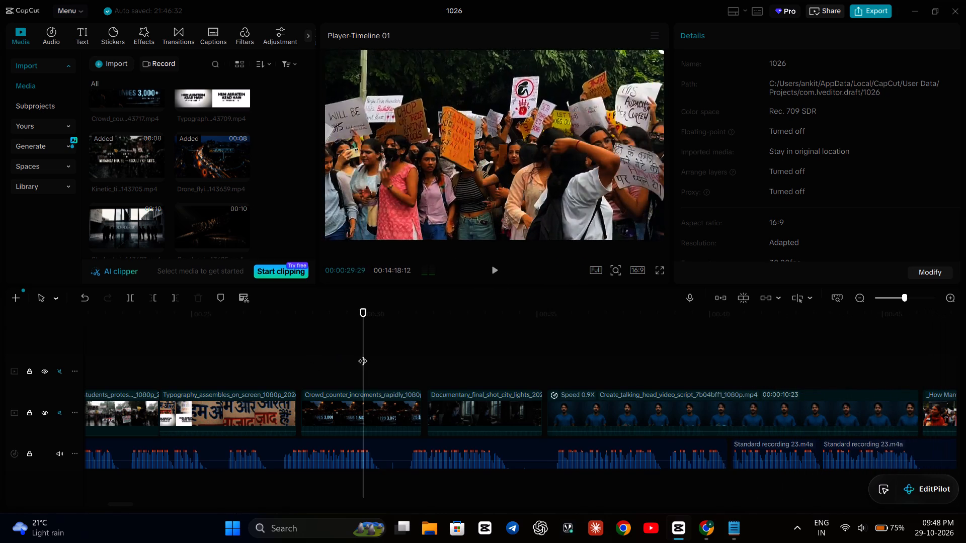
key(space)
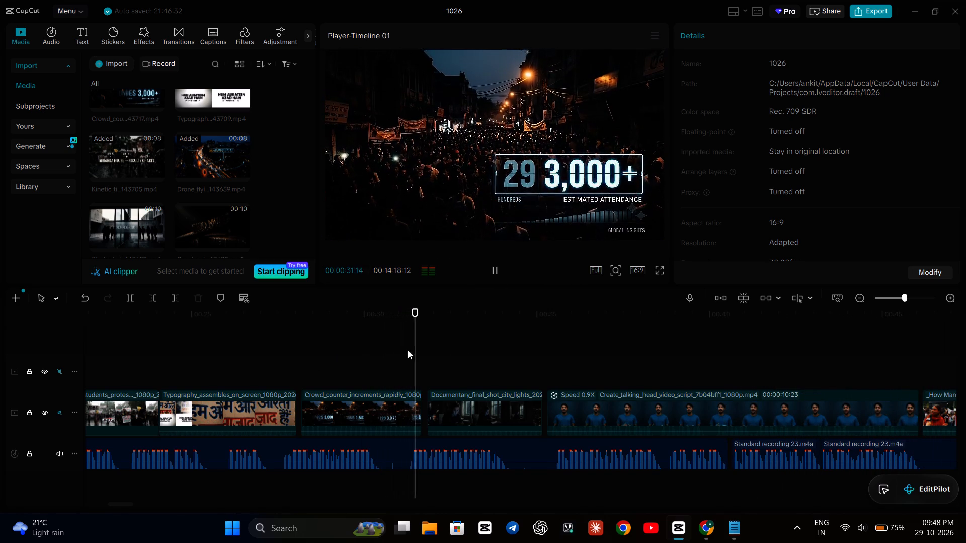
scroll(520, 350, left, 1)
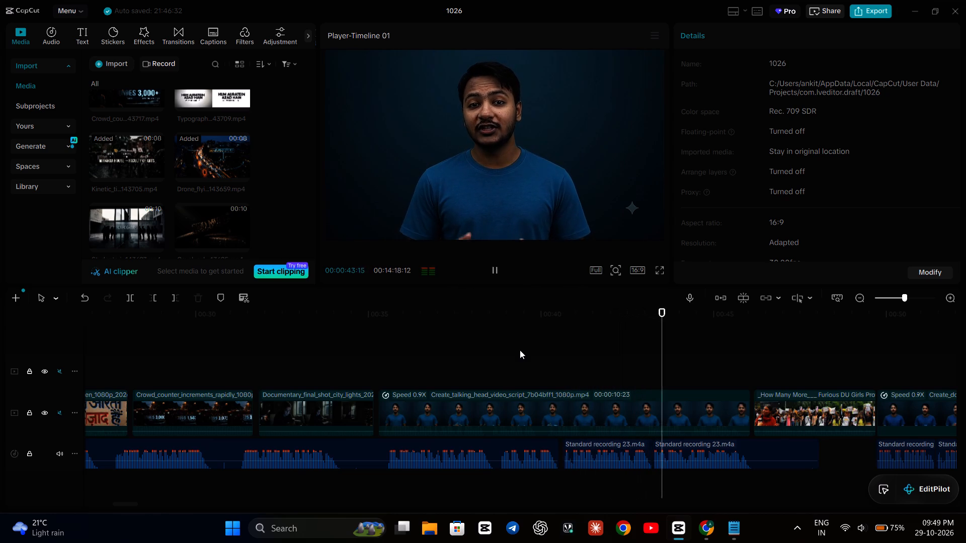
key(space)
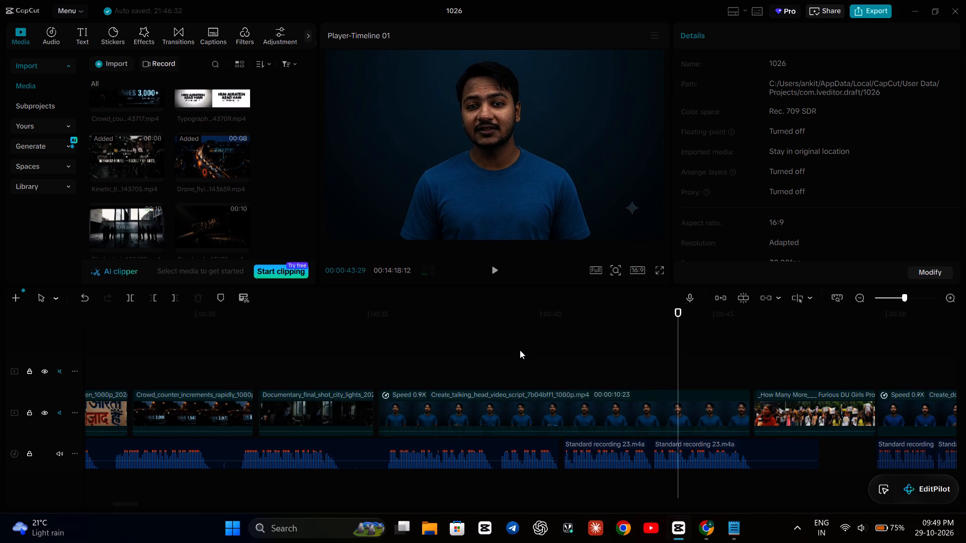
Replay the edit from about 00:00:10, after the birdcage clip, to the crowd-counter clip at about 00:00:30.
scroll(520, 350, right, 3)
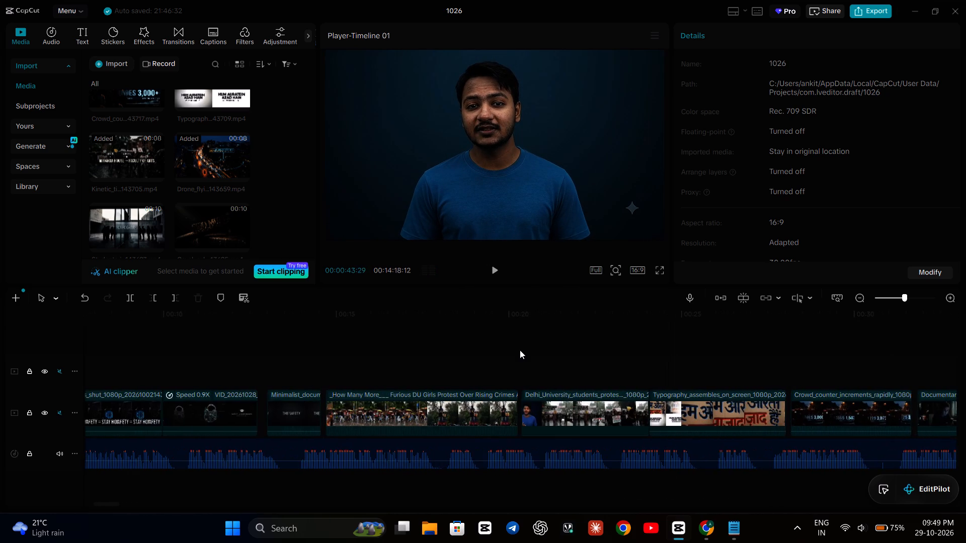
scroll(520, 350, right, 2)
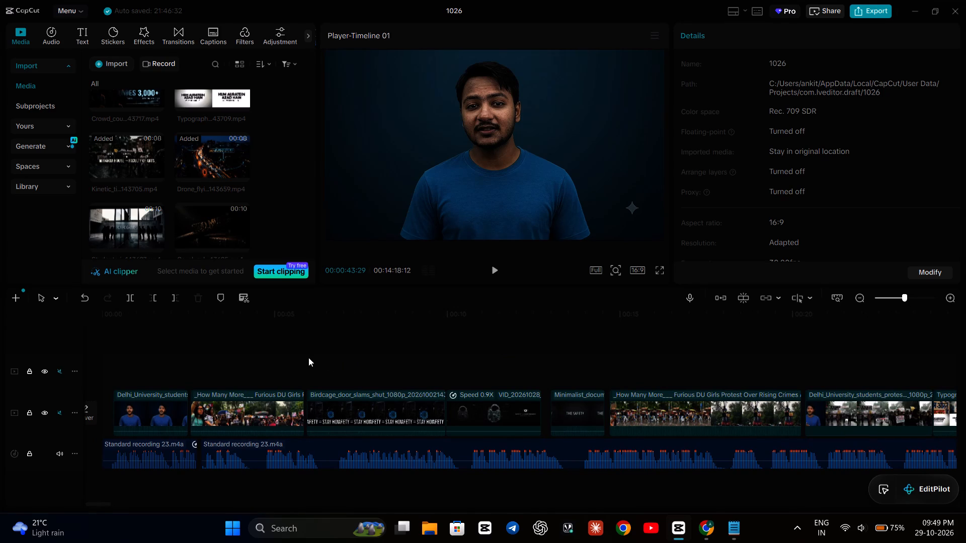
click(308, 357)
click(460, 348)
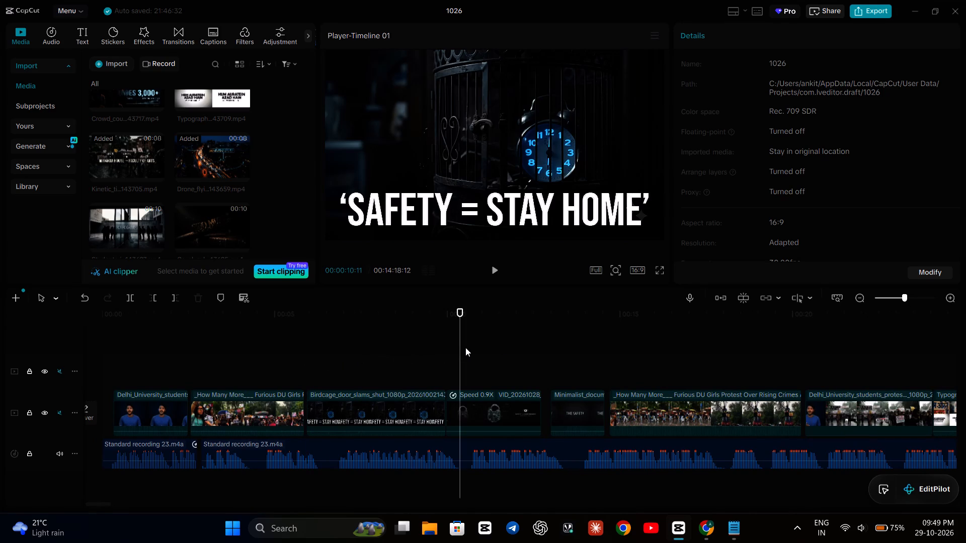
key(space)
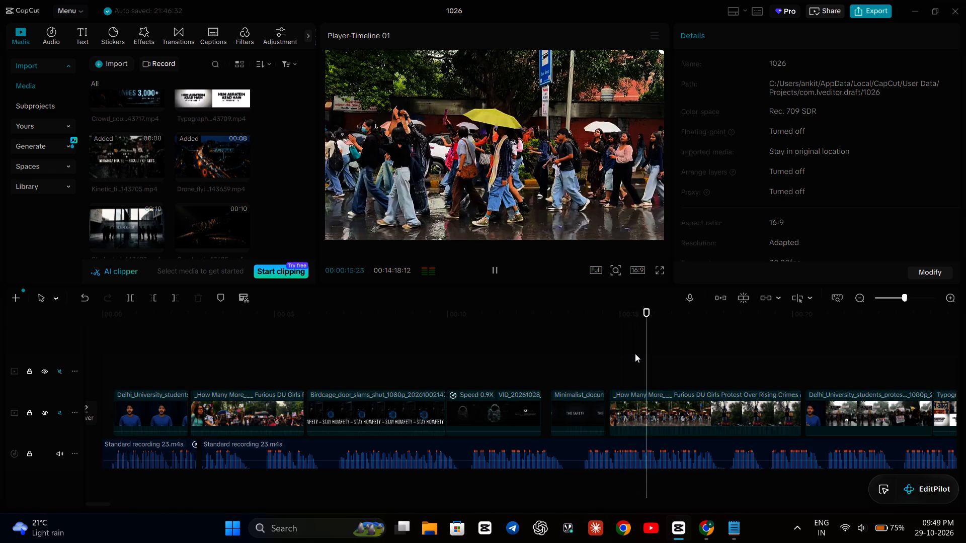
scroll(635, 353, left, 2)
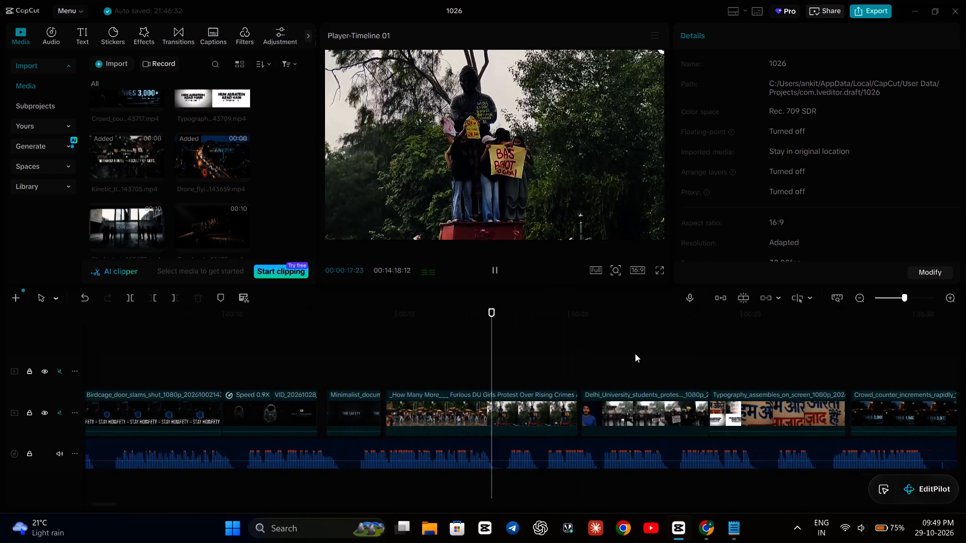
scroll(635, 353, left, 2)
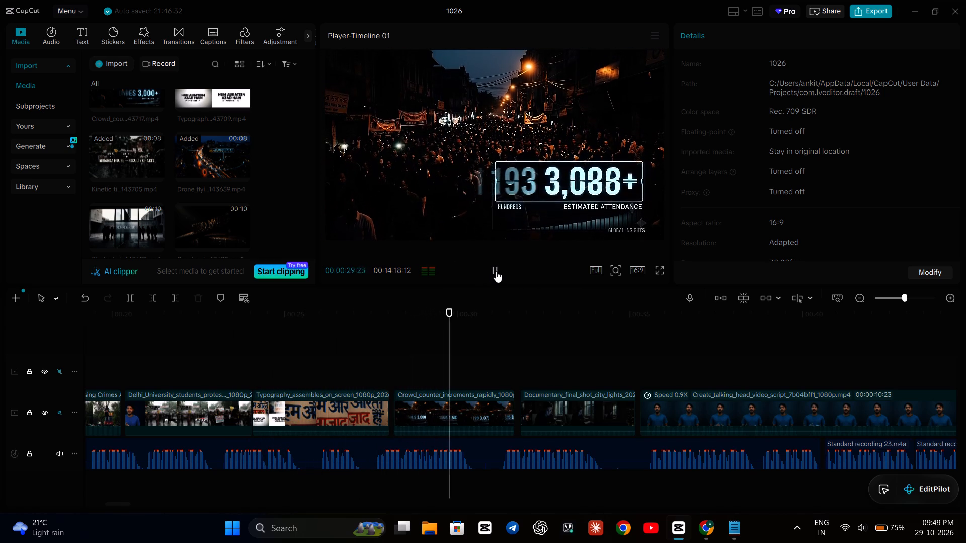
click(495, 269)
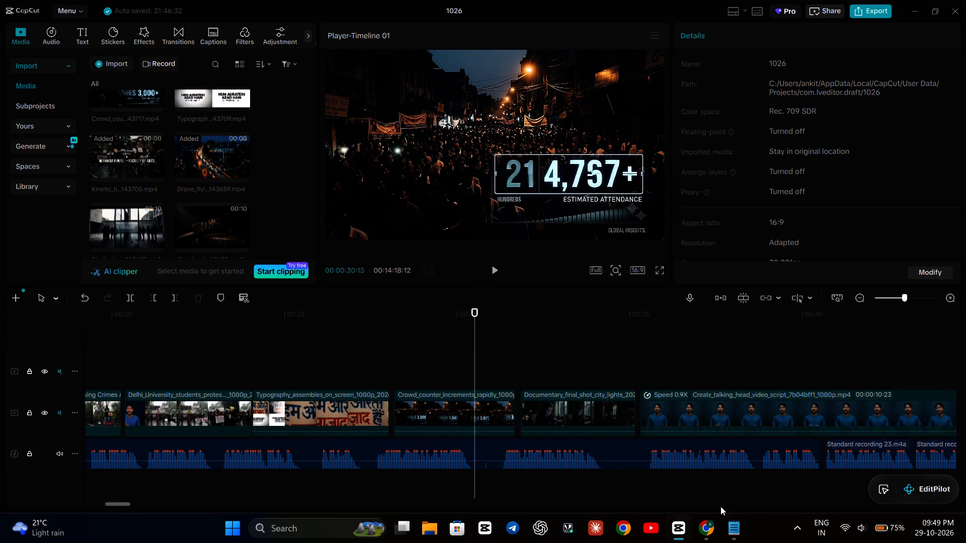
Switch to the voiceover script in Notepad and copy the text from "Slogan था" in Shot 02 through the end of Shot 03.
click(726, 523)
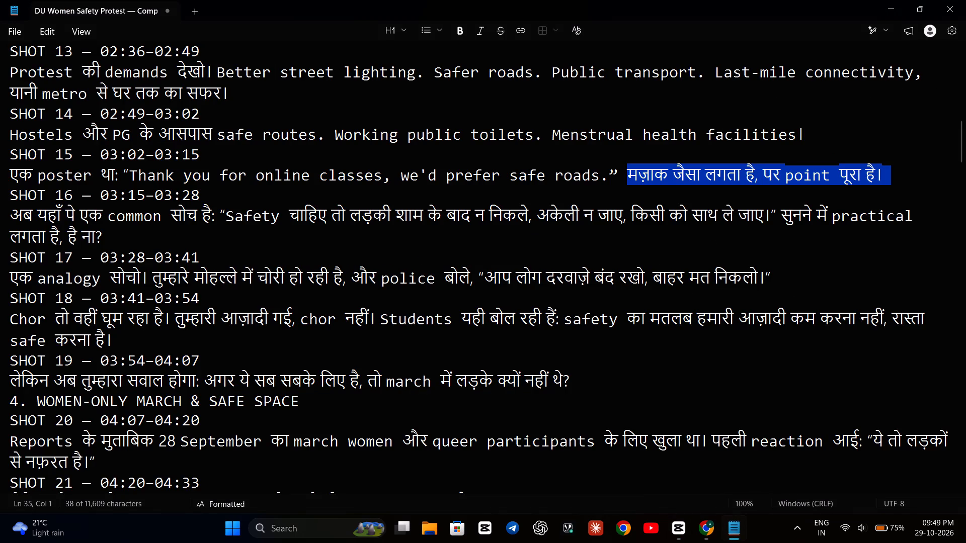
scroll(235, 237, up, 7)
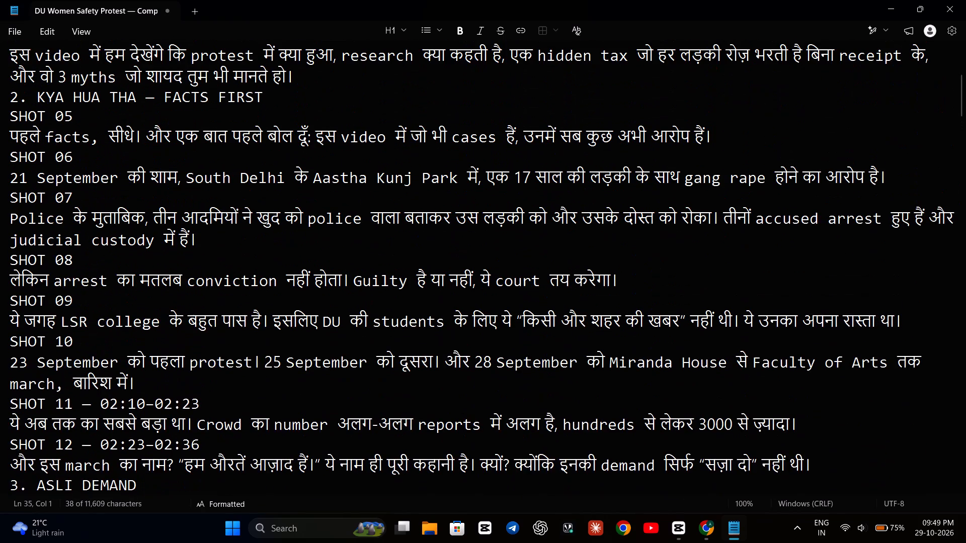
click(340, 257)
scroll(292, 243, up, 3)
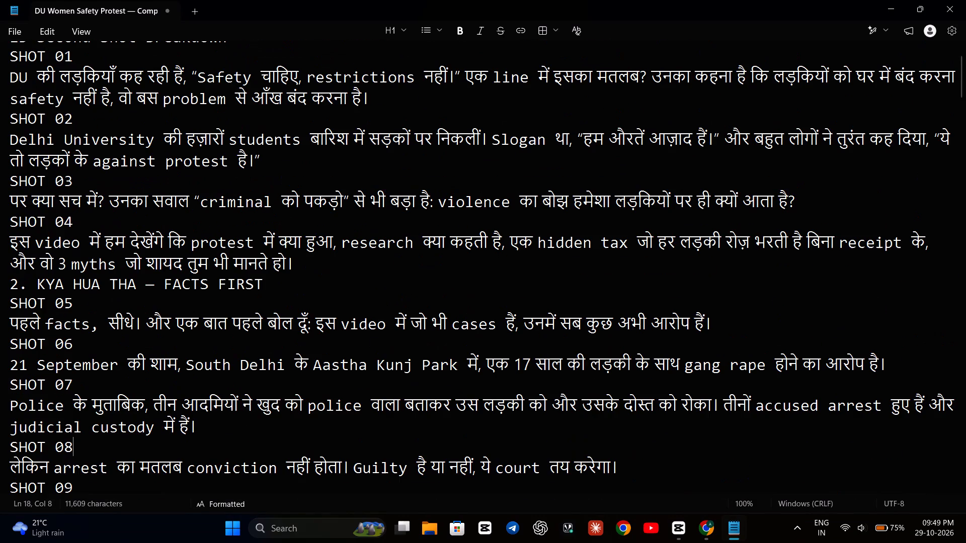
scroll(221, 202, up, 1)
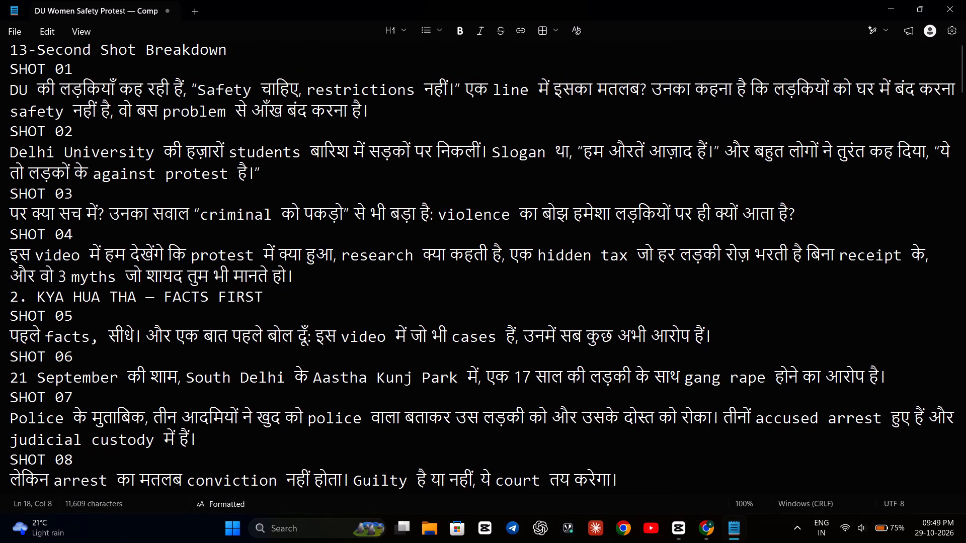
scroll(221, 202, up, 1)
scroll(344, 191, up, 1)
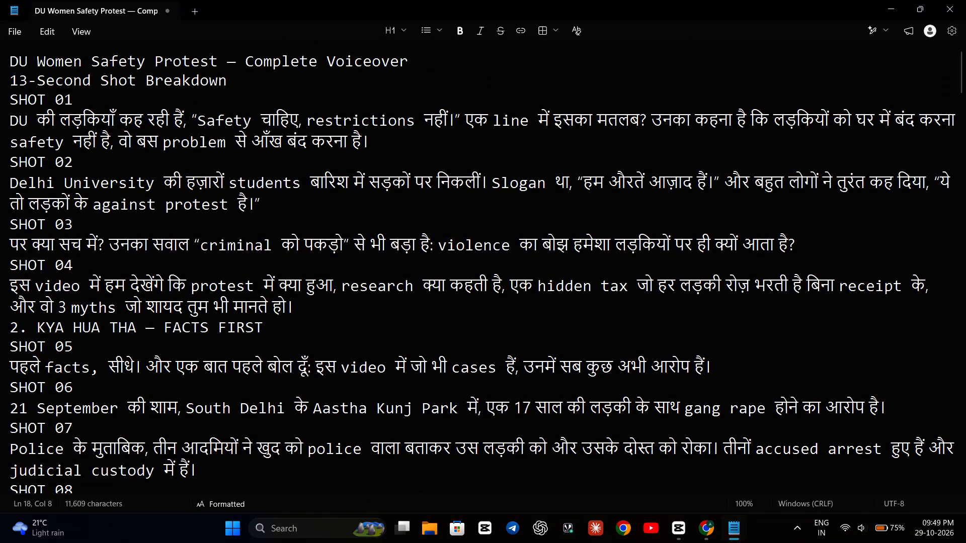
scroll(344, 191, up, 1)
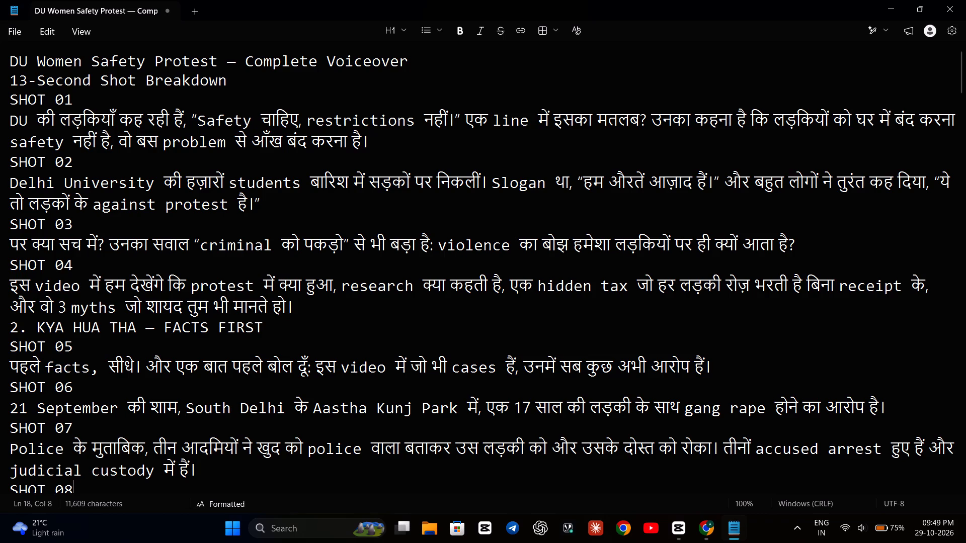
drag(728, 179, 733, 179)
drag(733, 179, 810, 246)
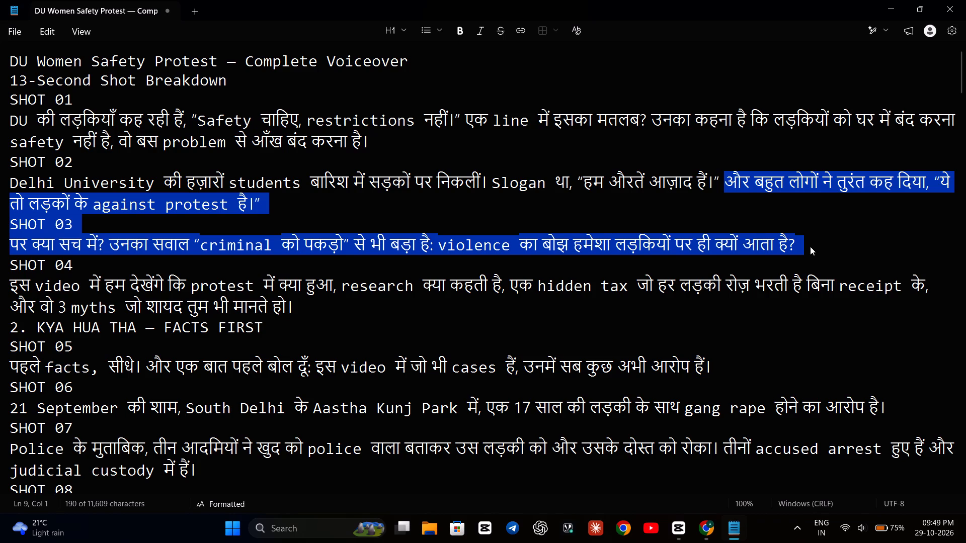
click(827, 231)
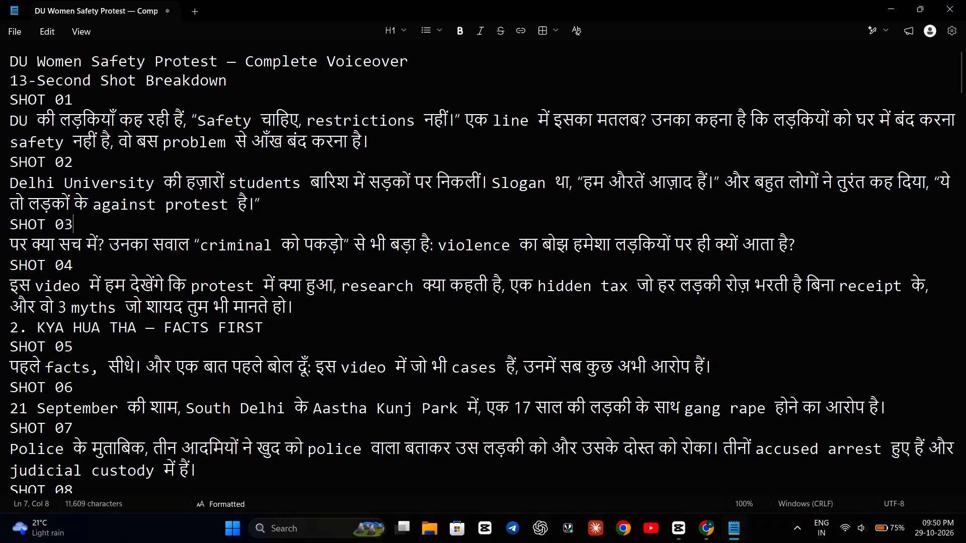
drag(490, 183, 711, 240)
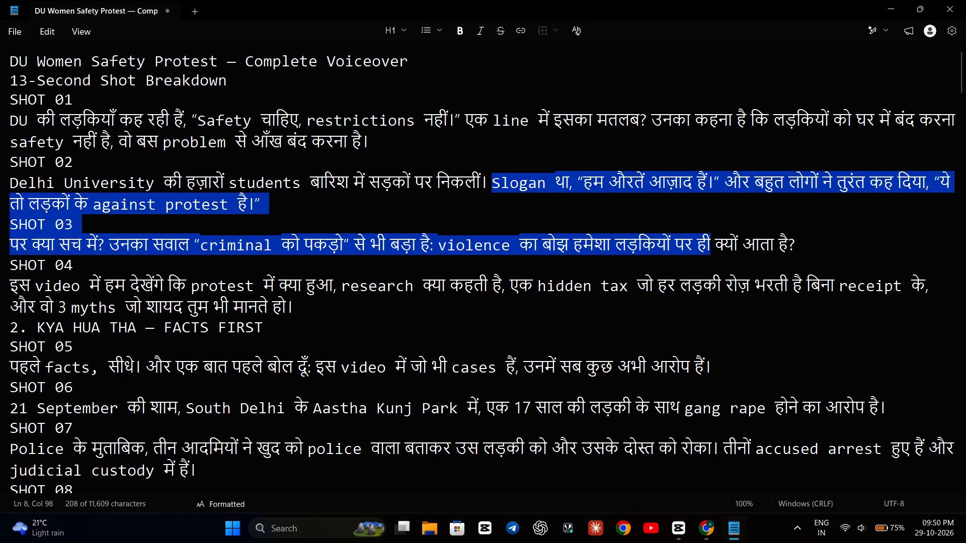
drag(711, 240, 795, 241)
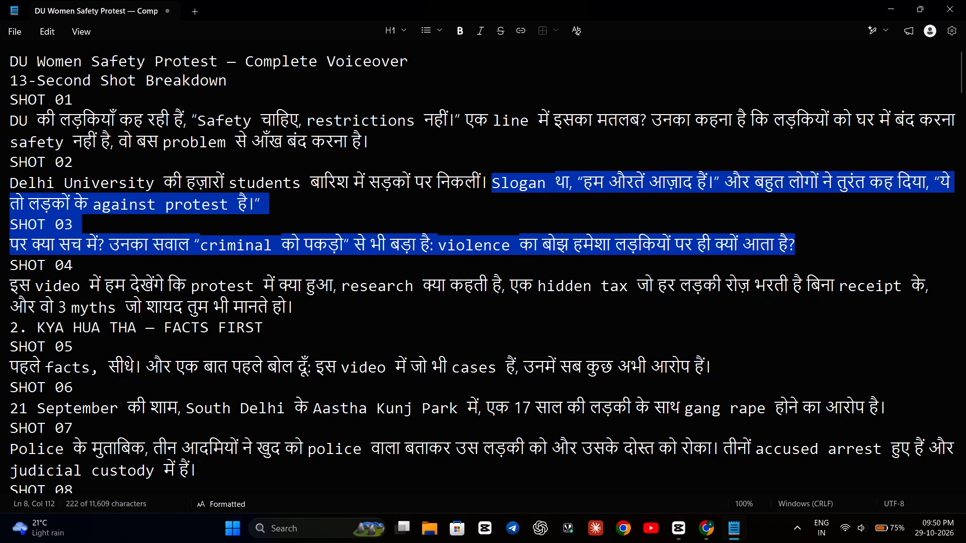
key(ctrl+c)
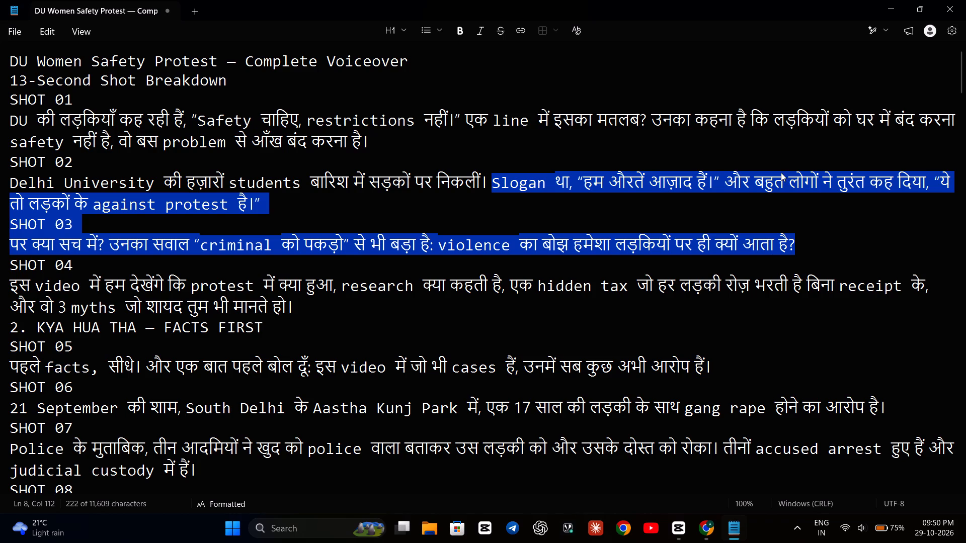